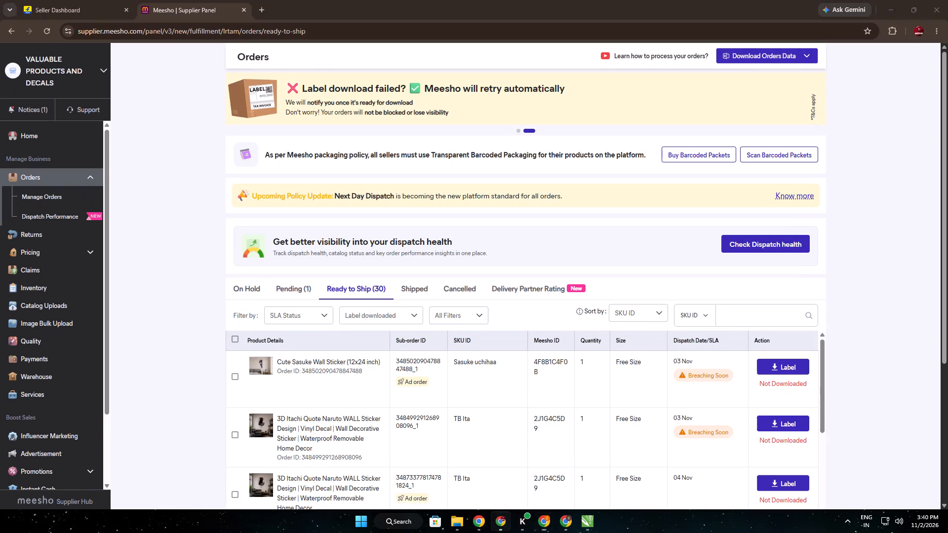
Reload the Meesho Orders page to refresh the Ready to Ship list.
click(53, 30)
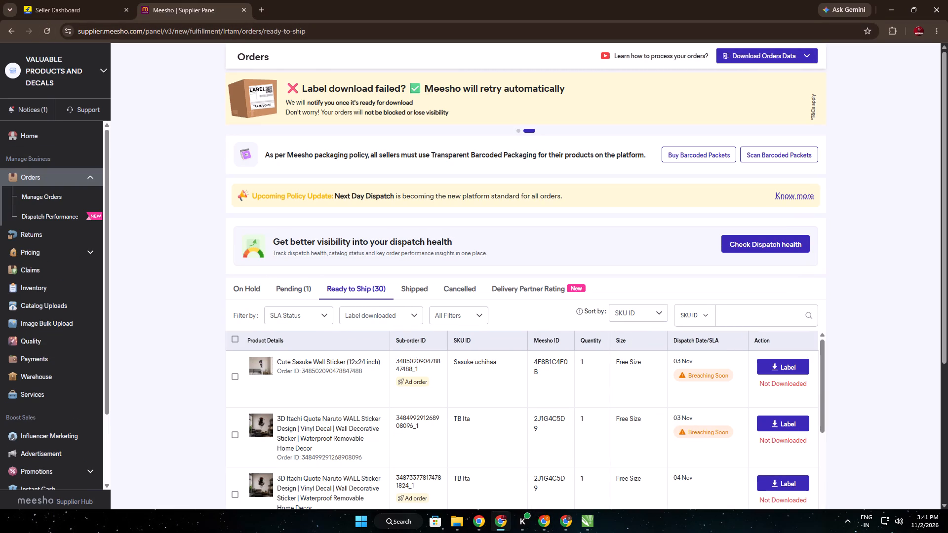
click(47, 27)
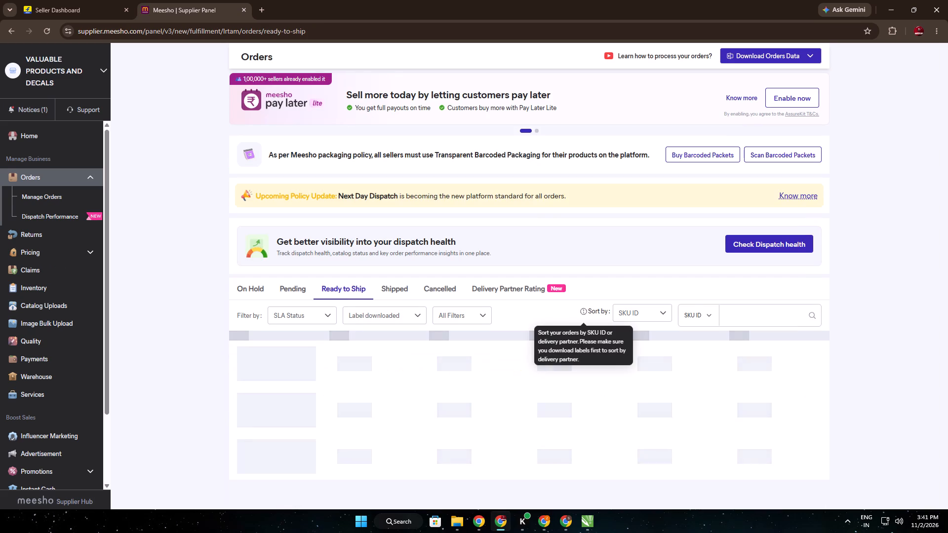
Open the Pending orders list on the Meesho Orders page.
click(297, 300)
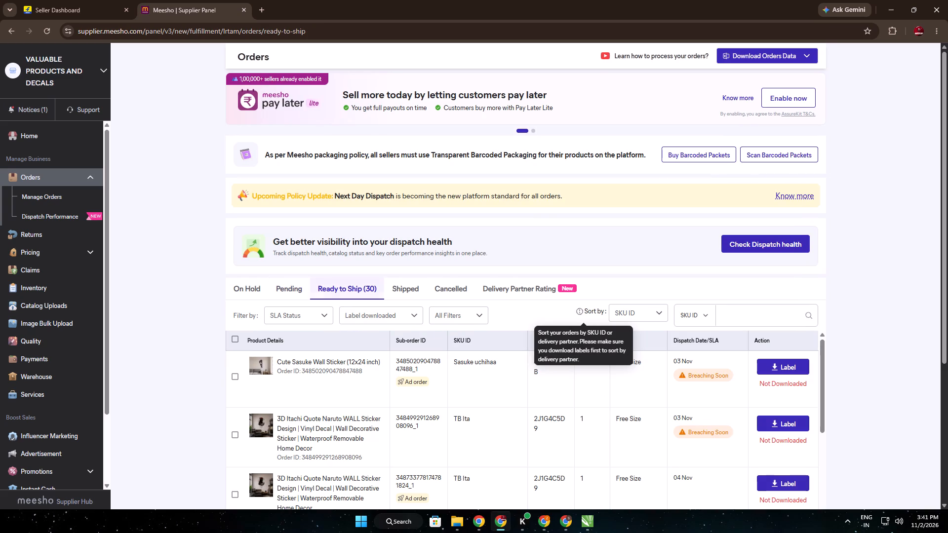
Show the list of pending orders.
click(314, 300)
click(311, 295)
click(290, 286)
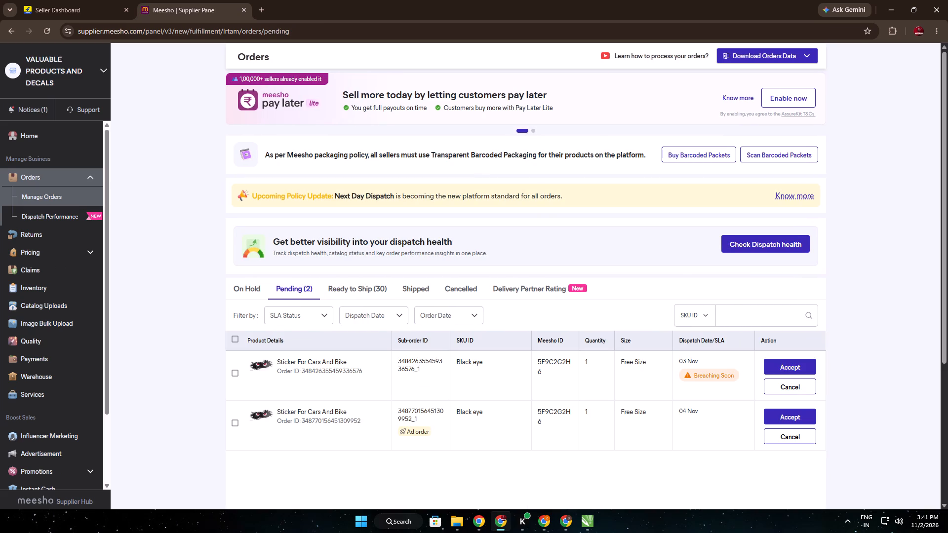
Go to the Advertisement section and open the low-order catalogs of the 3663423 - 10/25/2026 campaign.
click(63, 456)
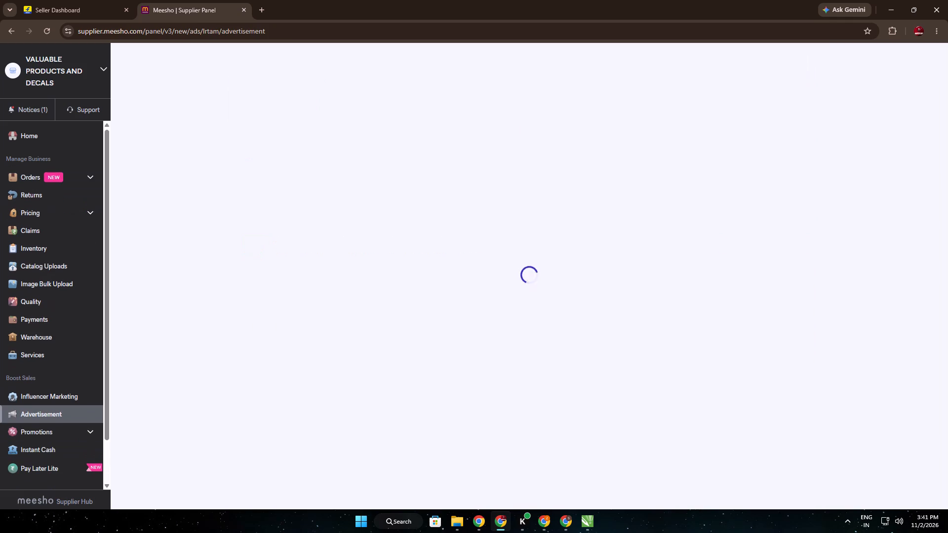
scroll(485, 320, down, 6)
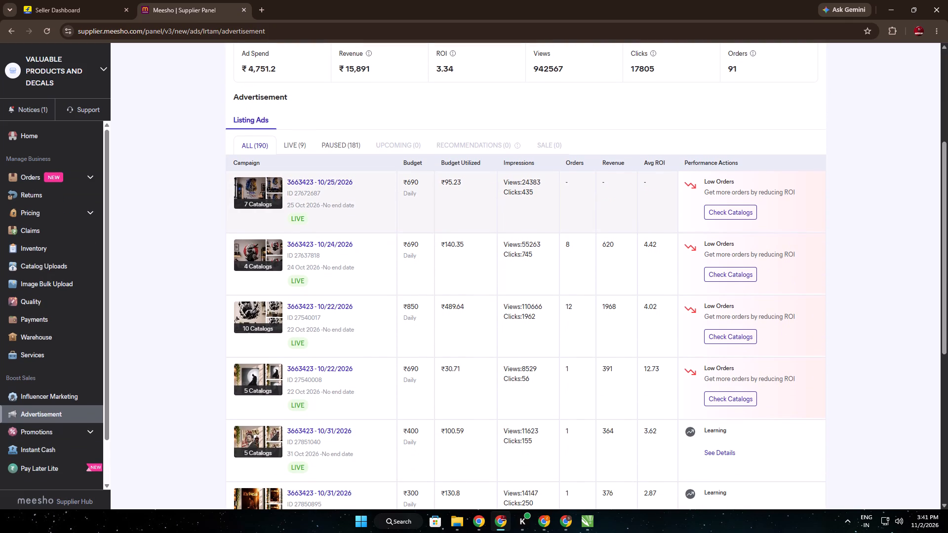
click(712, 213)
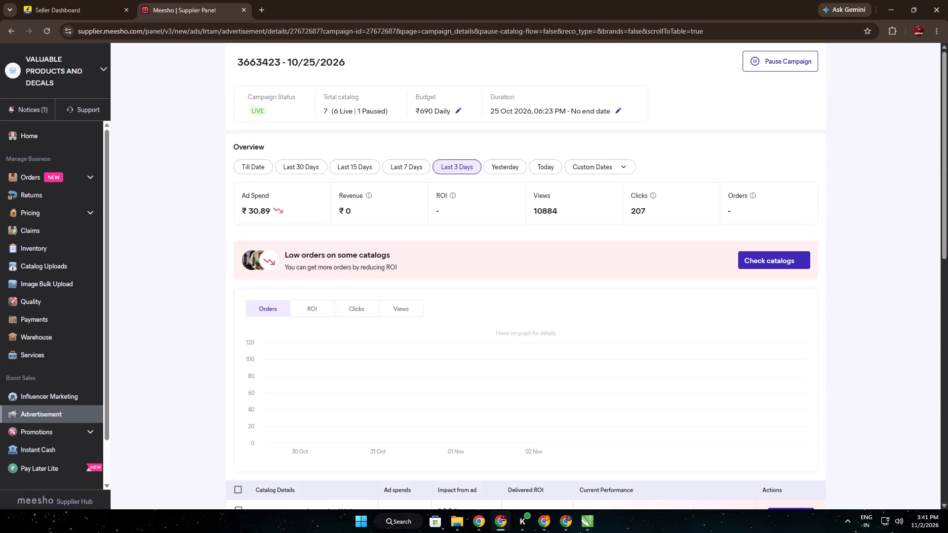
scroll(630, 239, up, 5)
scroll(678, 286, up, 4)
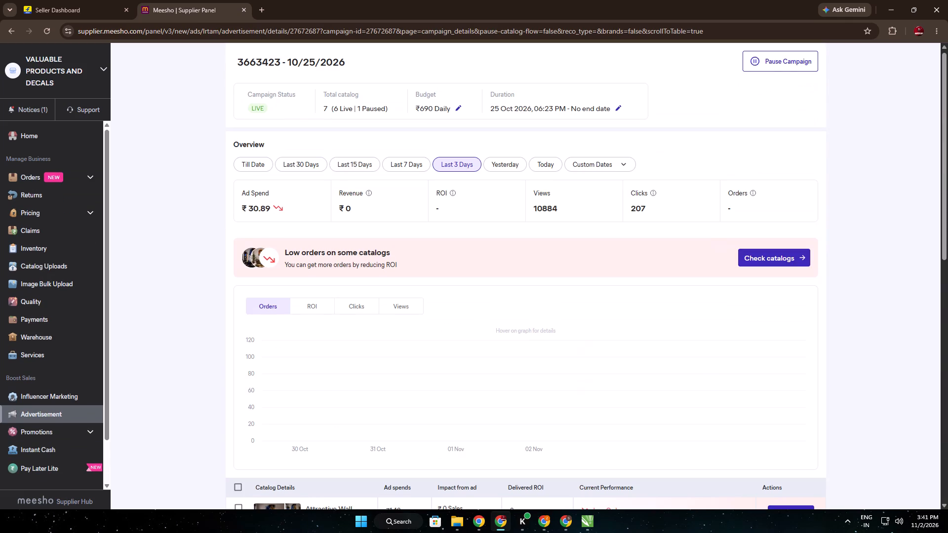
scroll(658, 233, up, 2)
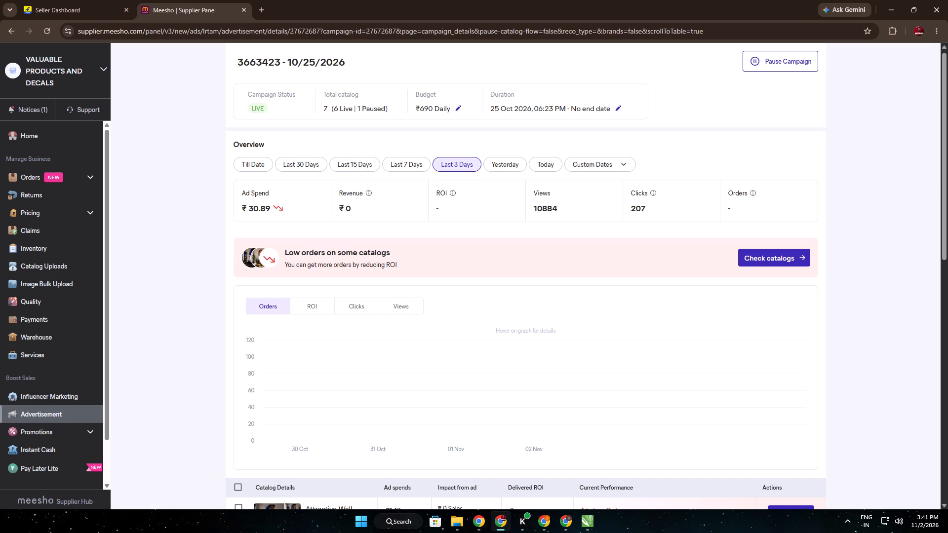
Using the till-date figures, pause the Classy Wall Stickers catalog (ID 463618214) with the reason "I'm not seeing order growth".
click(261, 171)
scroll(340, 303, down, 9)
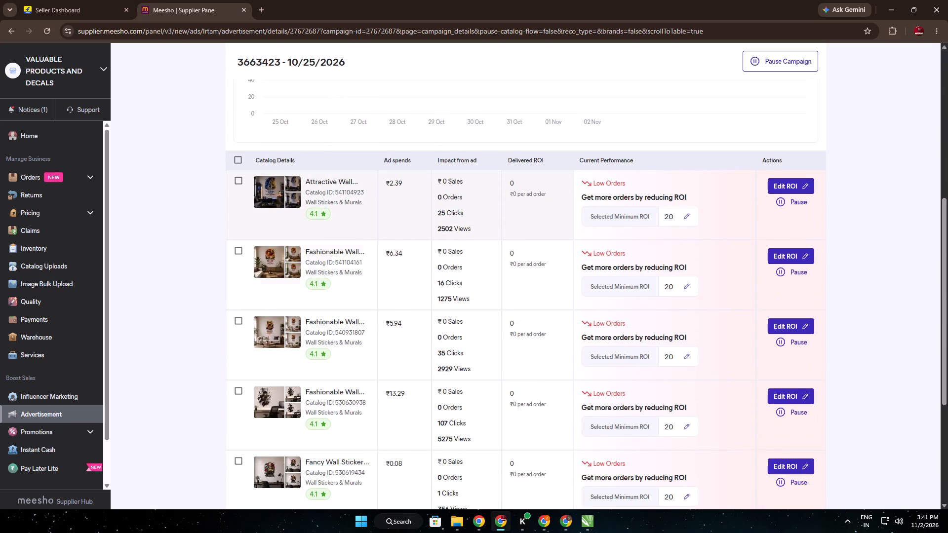
scroll(395, 275, down, 5)
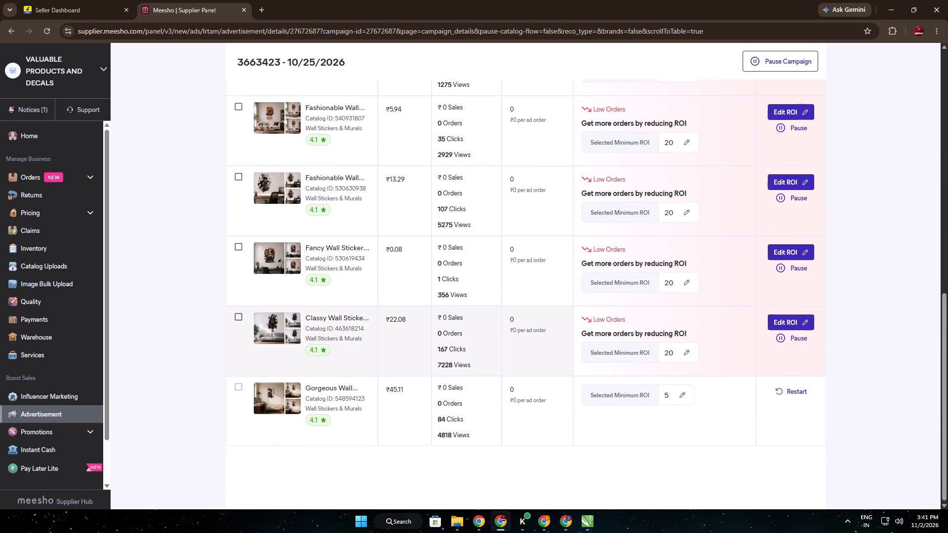
click(788, 340)
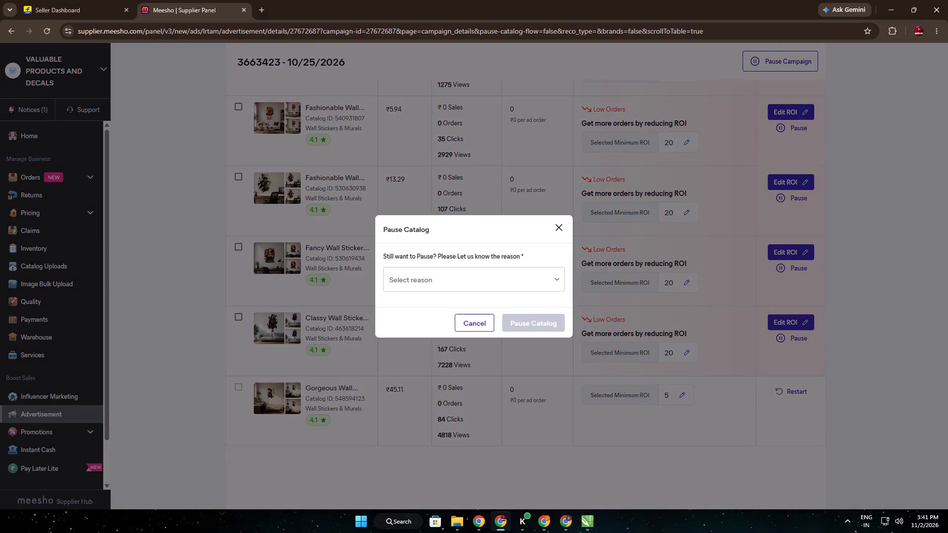
click(484, 284)
click(415, 339)
click(523, 317)
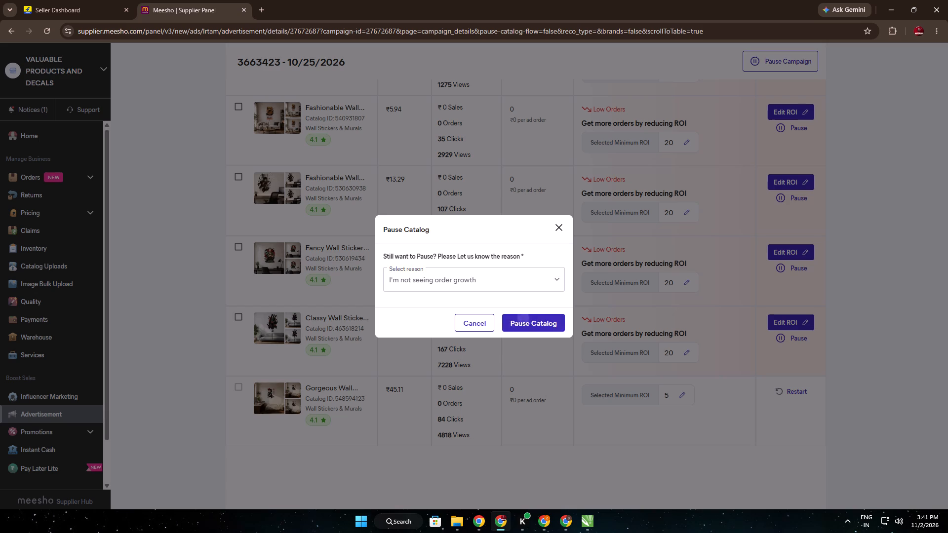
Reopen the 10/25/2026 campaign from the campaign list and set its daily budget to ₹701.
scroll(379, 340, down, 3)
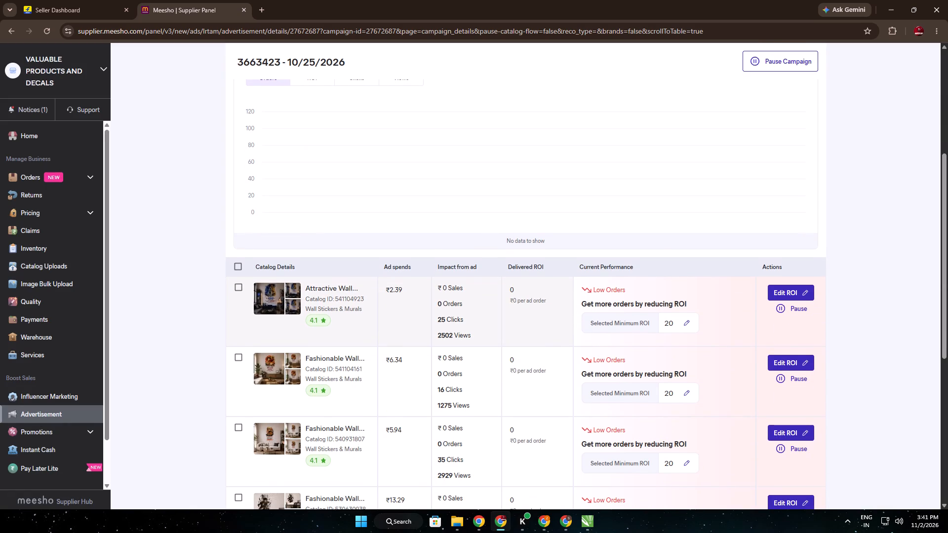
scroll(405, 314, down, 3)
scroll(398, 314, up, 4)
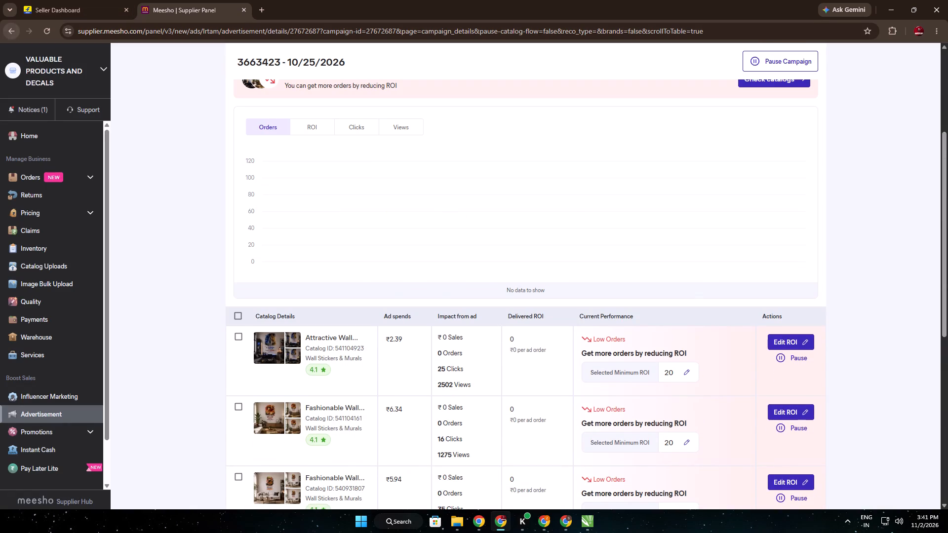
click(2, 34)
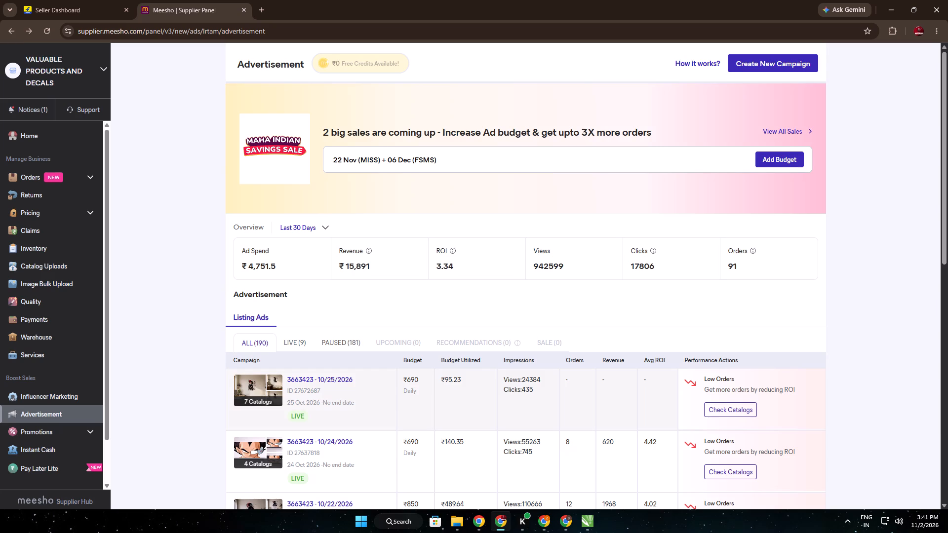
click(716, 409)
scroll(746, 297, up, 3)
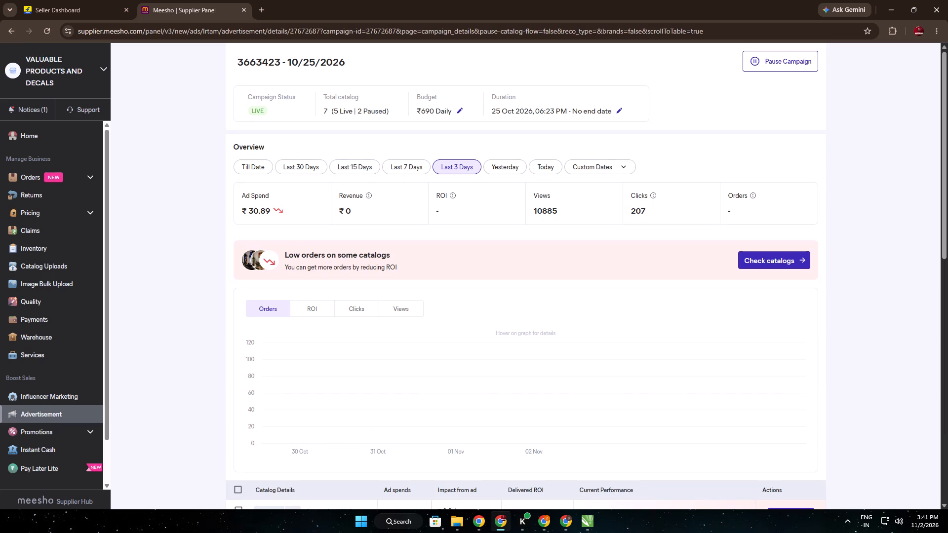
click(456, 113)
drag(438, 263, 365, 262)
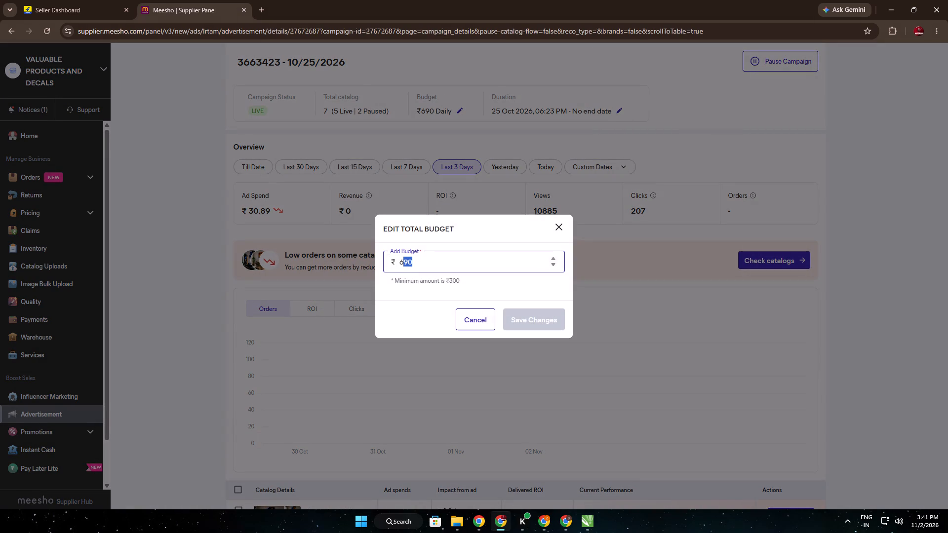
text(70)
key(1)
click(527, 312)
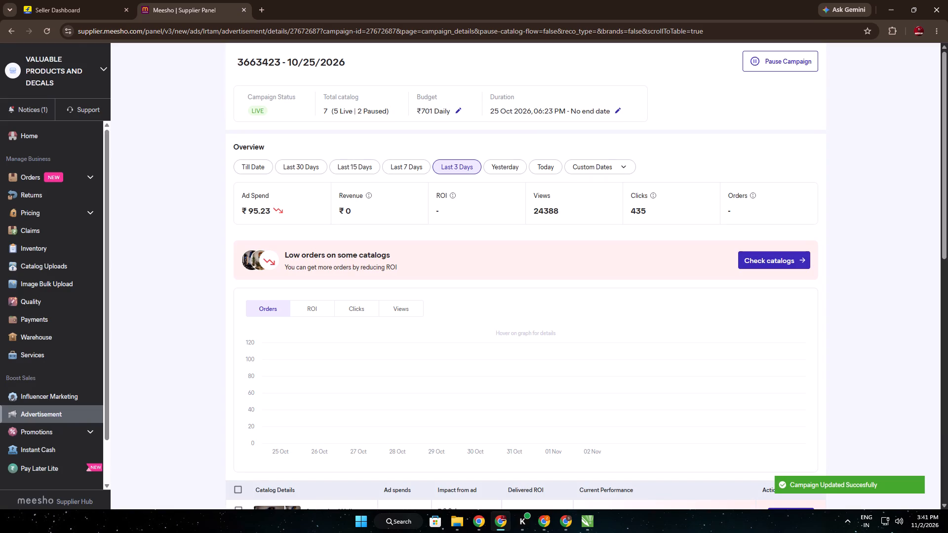
Set the 10/25/2026 campaign's daily budget to ₹700 and save it.
click(461, 106)
click(458, 111)
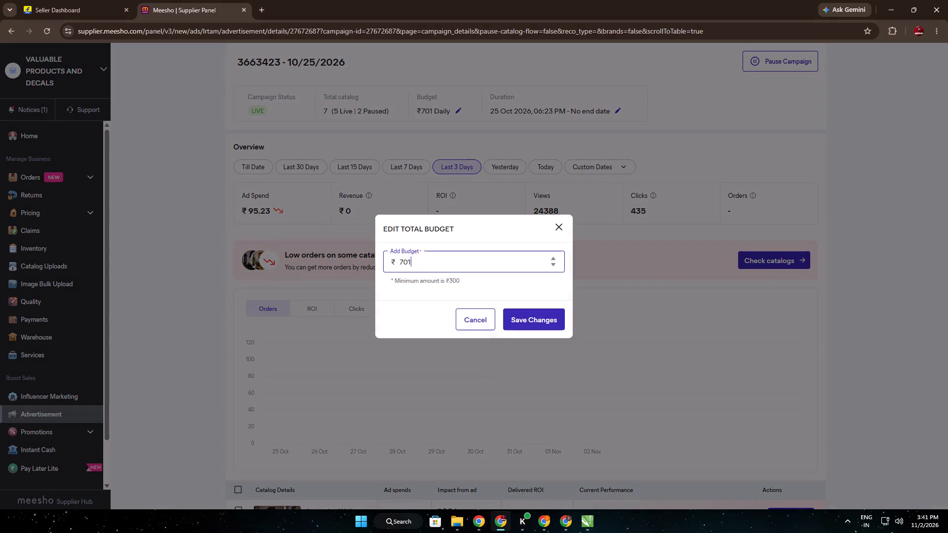
key(BackSpace)
key(0)
click(523, 310)
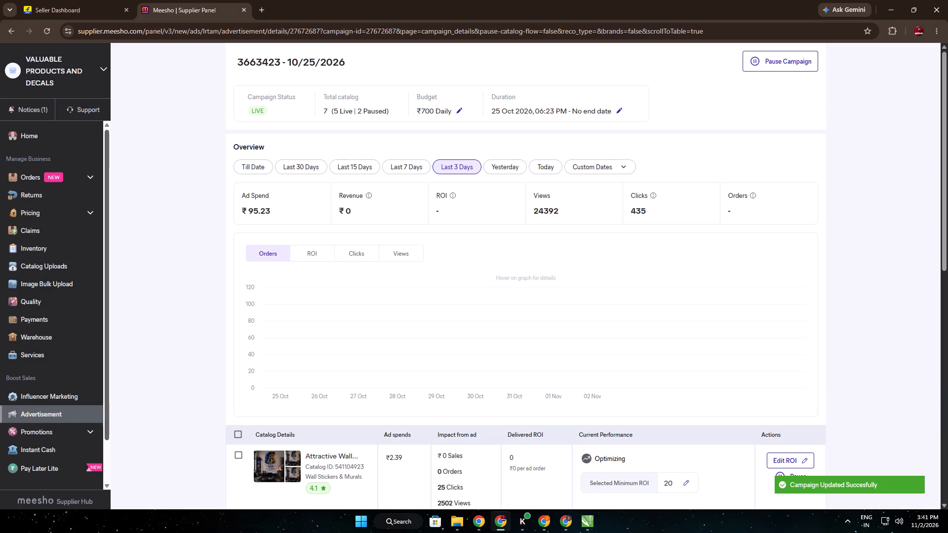
Check the catalogs and daily budget of the 3663423 - 10/24/2026 campaign, and return to the campaign list.
click(15, 29)
scroll(650, 329, down, 1)
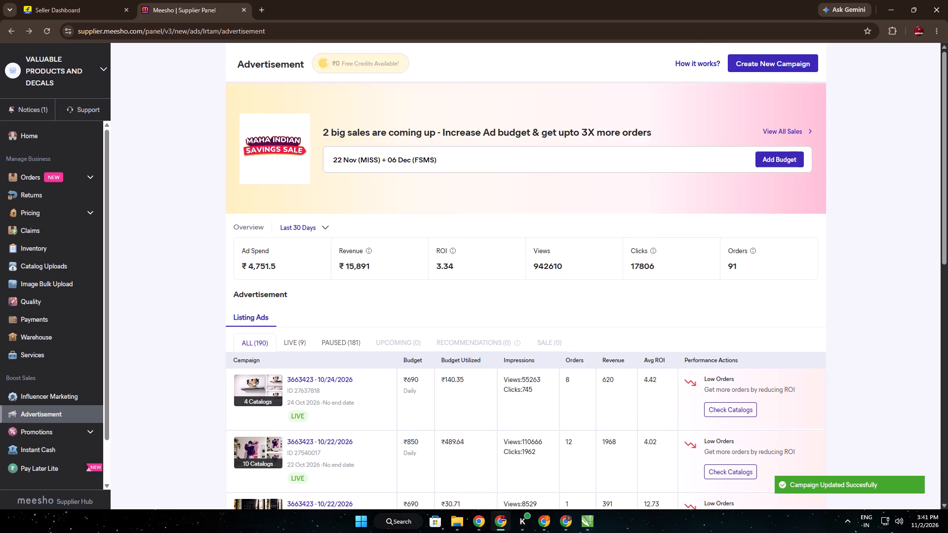
click(723, 362)
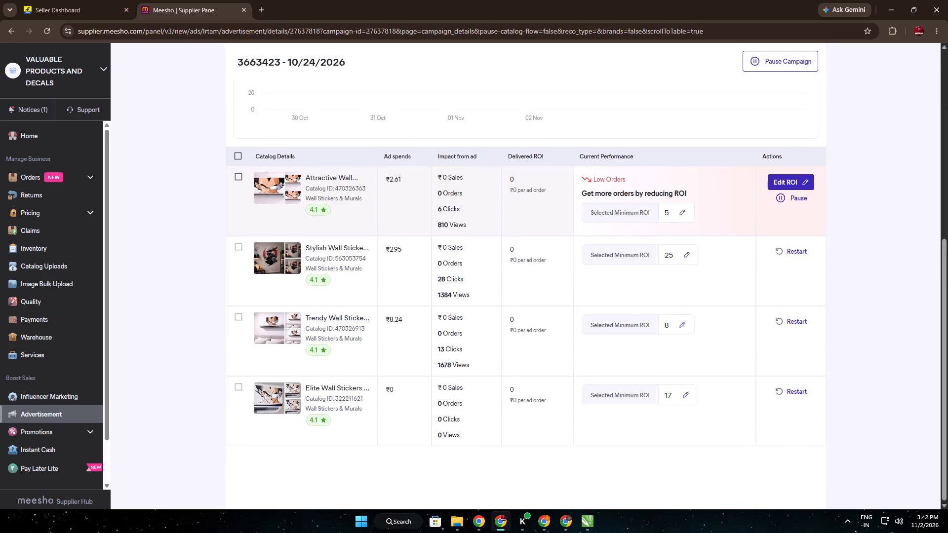
scroll(679, 213, up, 5)
scroll(563, 154, up, 3)
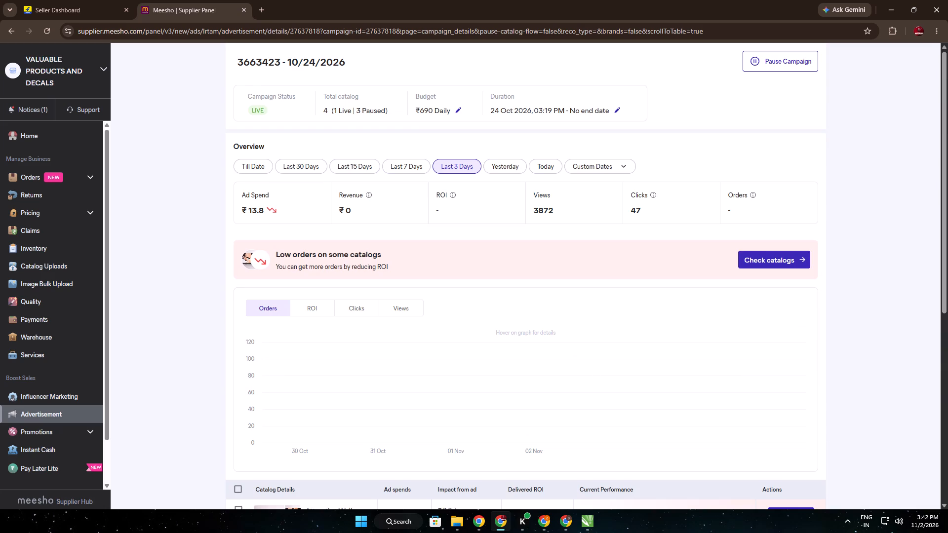
click(457, 112)
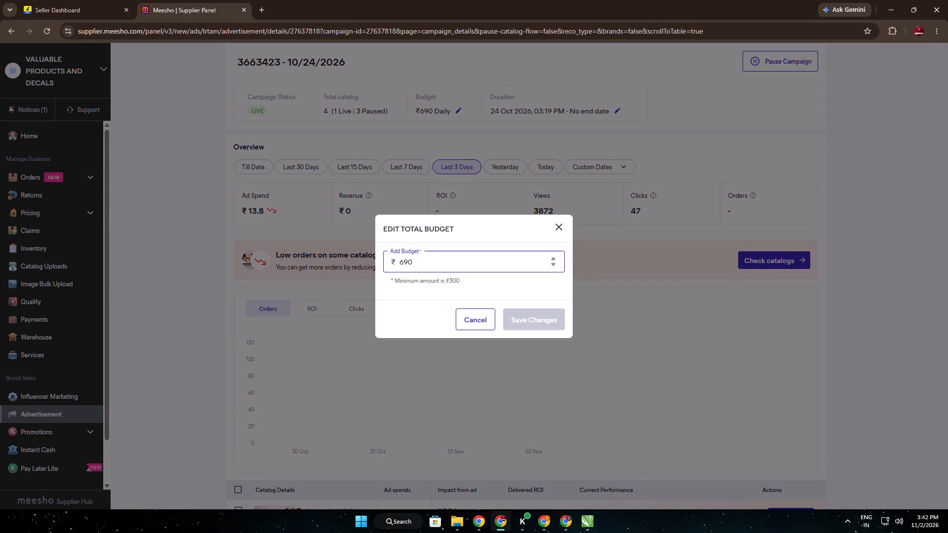
click(558, 224)
click(13, 34)
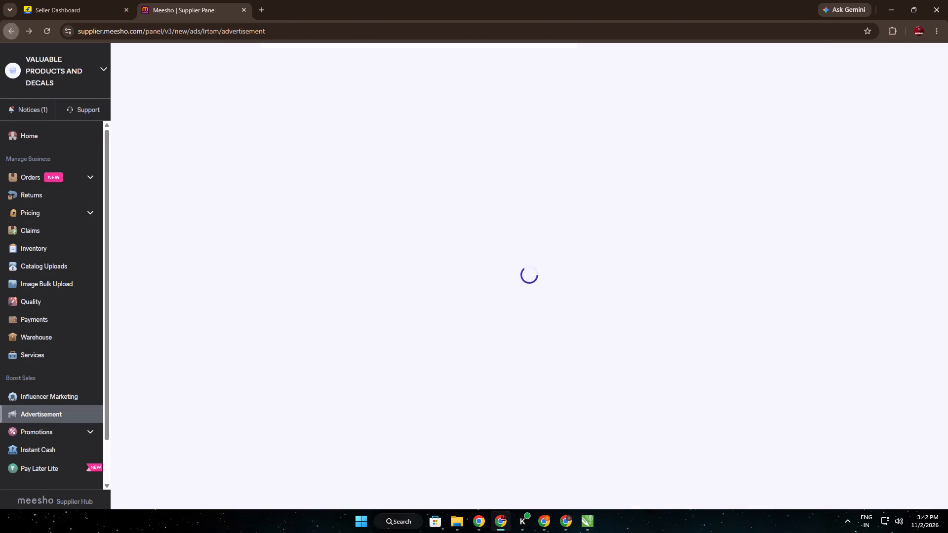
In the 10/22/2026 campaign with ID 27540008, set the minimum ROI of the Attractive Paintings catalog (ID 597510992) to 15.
scroll(605, 342, down, 7)
scroll(565, 377, down, 3)
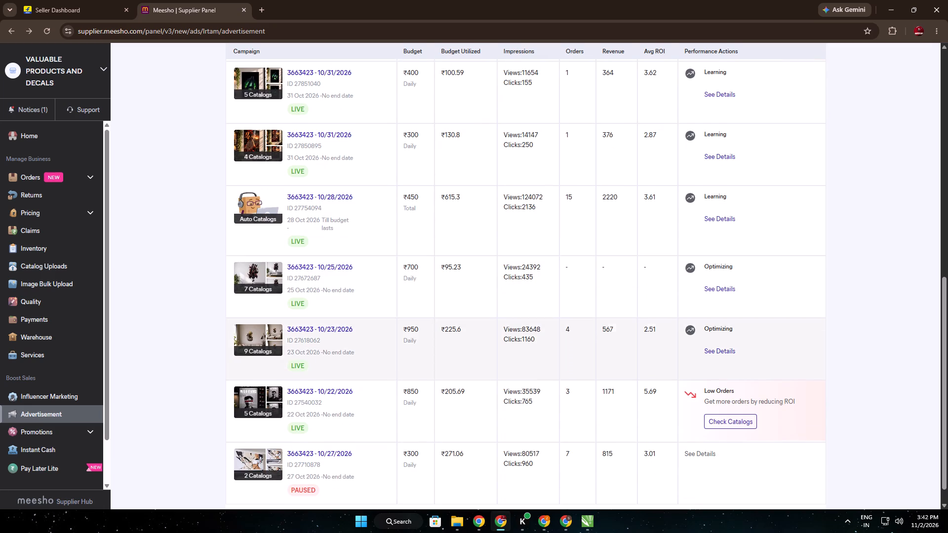
scroll(727, 282, up, 4)
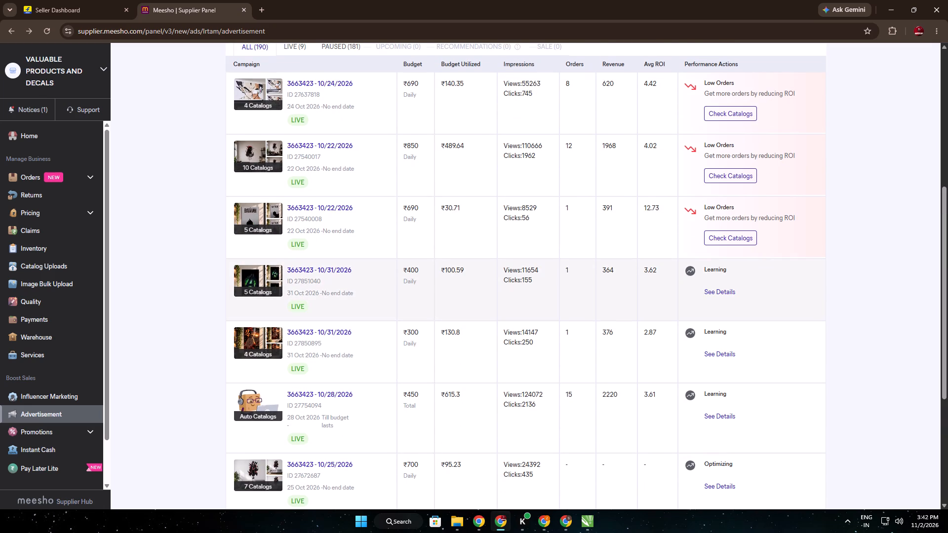
click(730, 235)
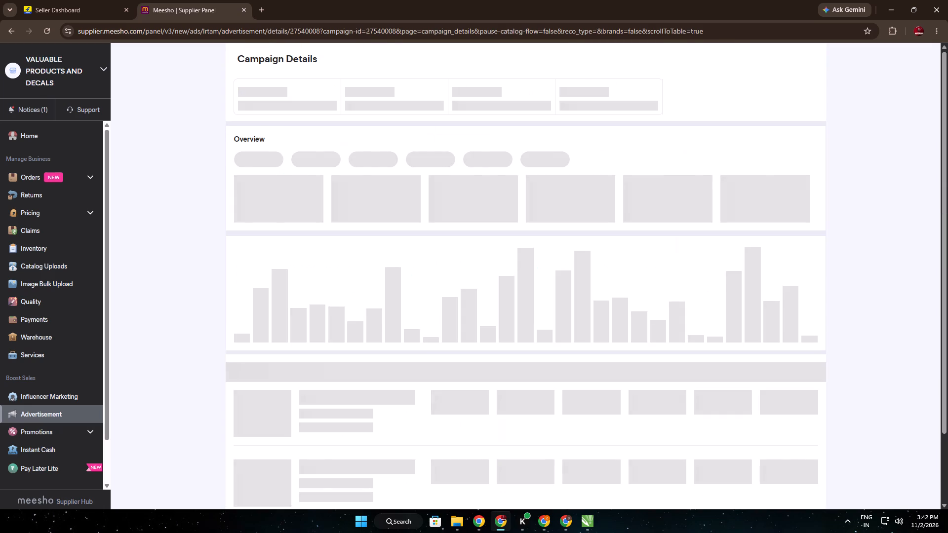
scroll(358, 307, down, 9)
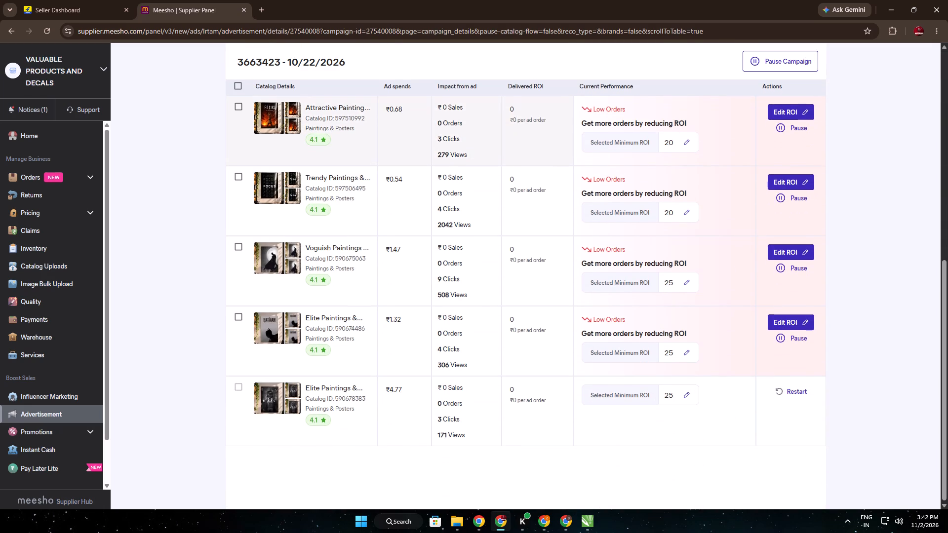
click(685, 141)
drag(483, 288, 472, 290)
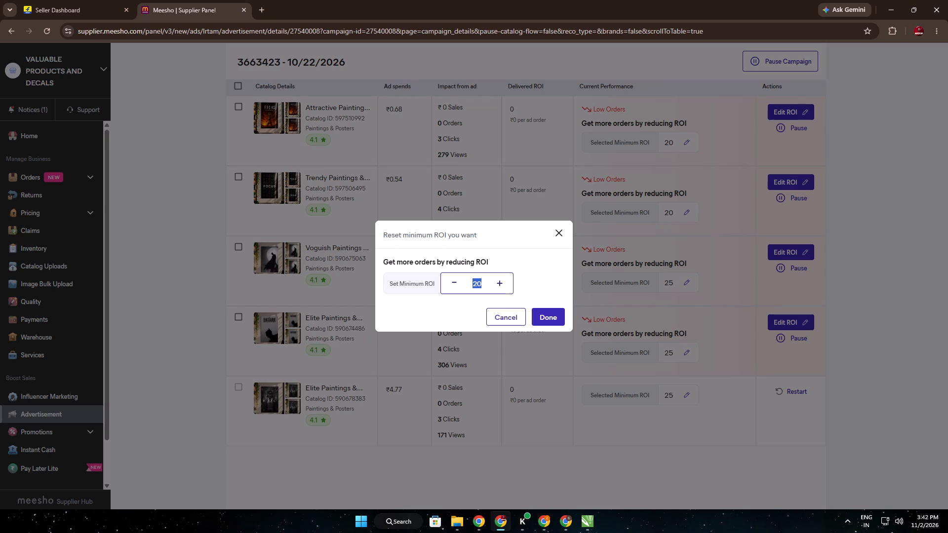
key(1)
key(5)
click(538, 315)
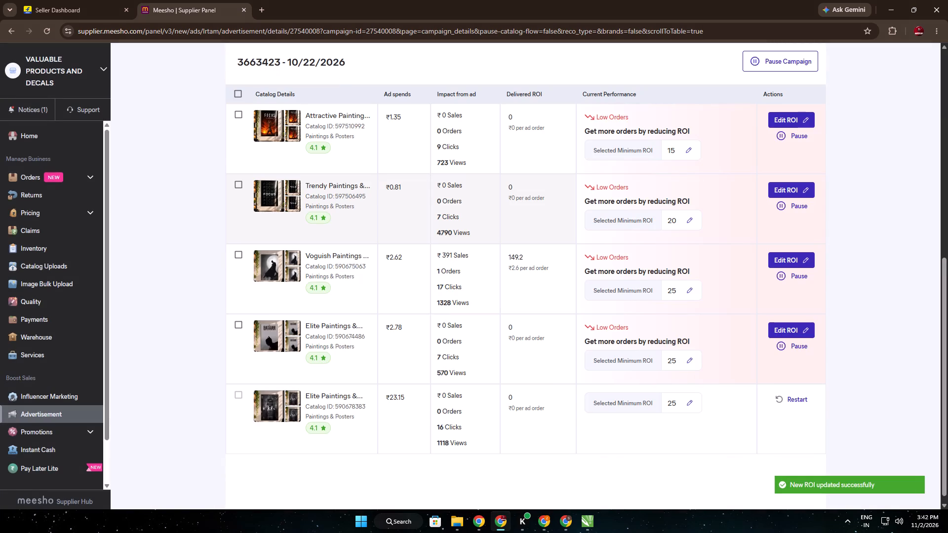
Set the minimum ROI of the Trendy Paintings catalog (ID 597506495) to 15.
click(689, 224)
drag(489, 283, 447, 287)
key(1)
key(5)
click(538, 313)
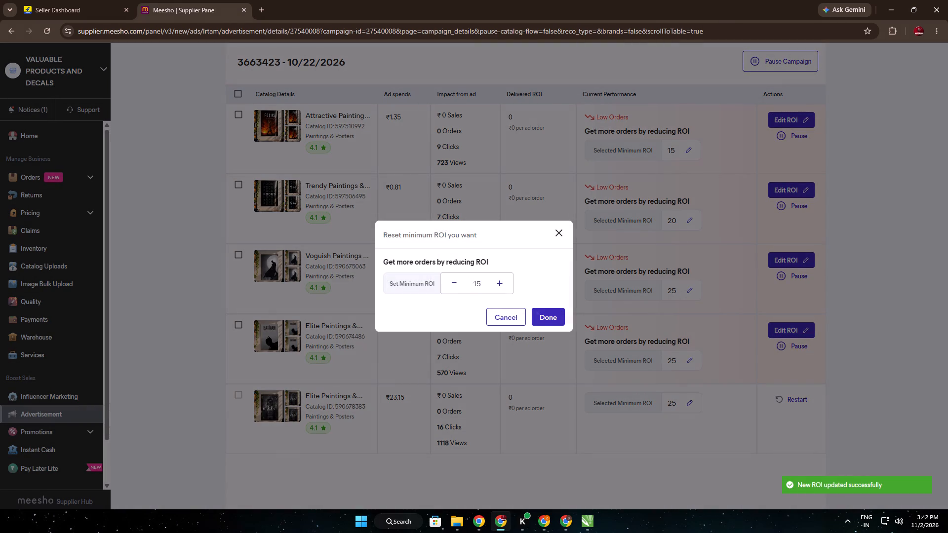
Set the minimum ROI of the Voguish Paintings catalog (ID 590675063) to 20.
click(686, 288)
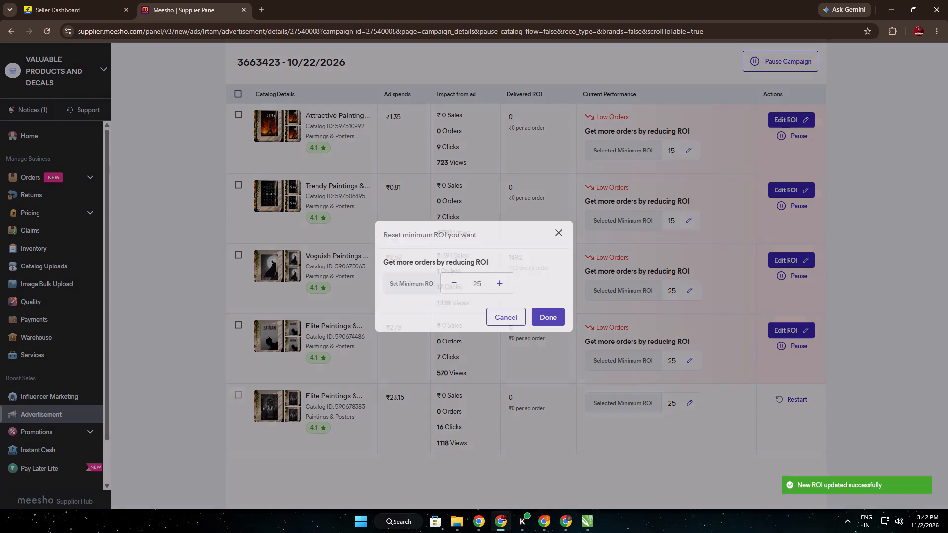
drag(484, 283, 463, 297)
key(1)
key(5)
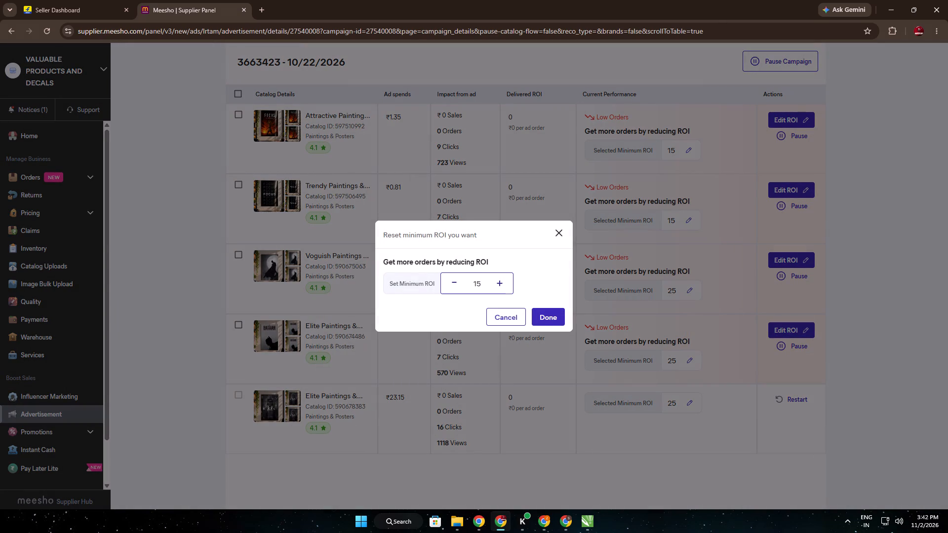
key(BackSpace)
key(BackSpace)
key(2)
key(0)
click(542, 320)
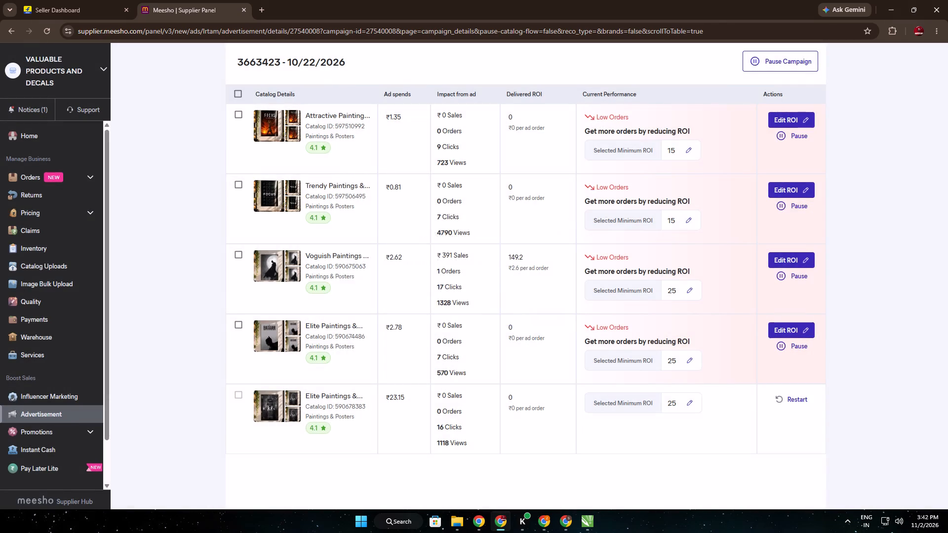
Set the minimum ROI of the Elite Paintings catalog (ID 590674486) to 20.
click(689, 363)
drag(485, 284, 483, 284)
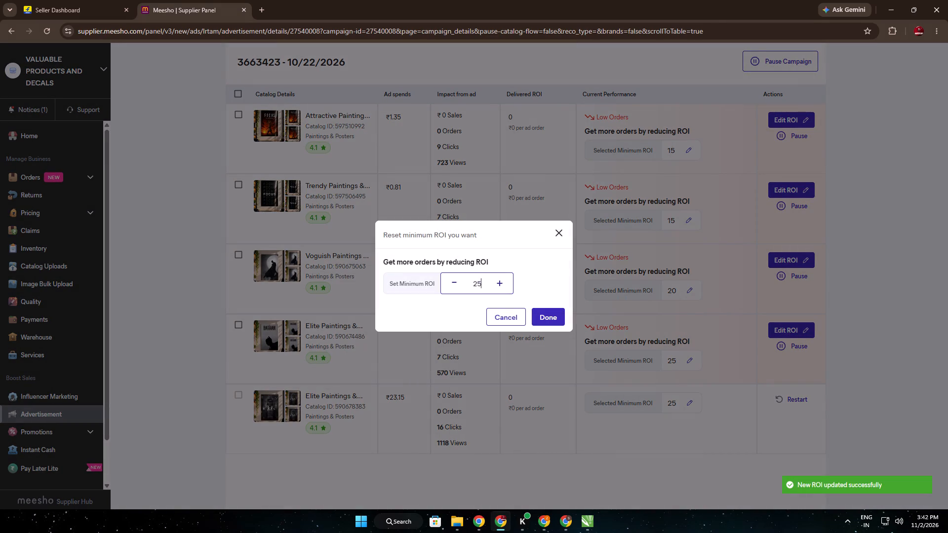
drag(483, 284, 466, 287)
key(2)
key(0)
click(542, 318)
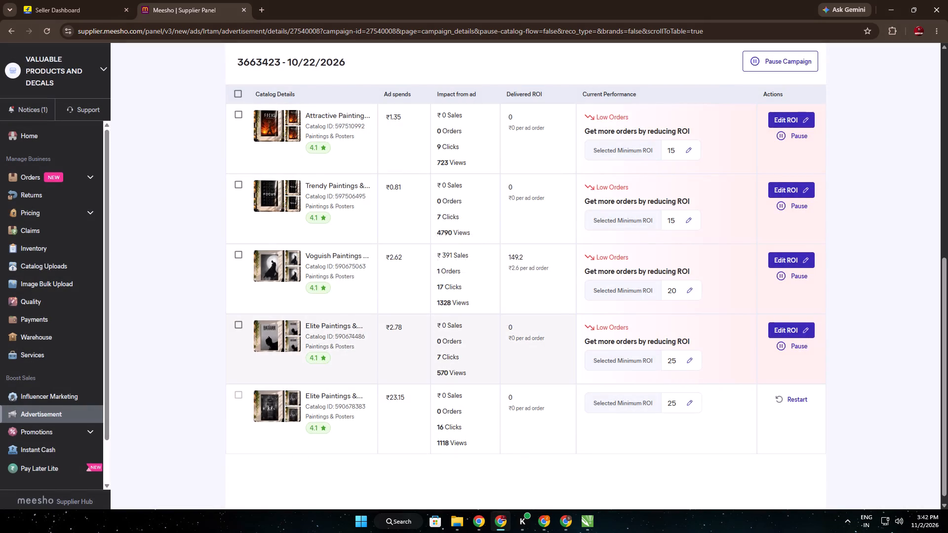
Show the campaign's Till Date performance and check the ROI settings of its catalogs.
scroll(445, 209, up, 7)
click(248, 86)
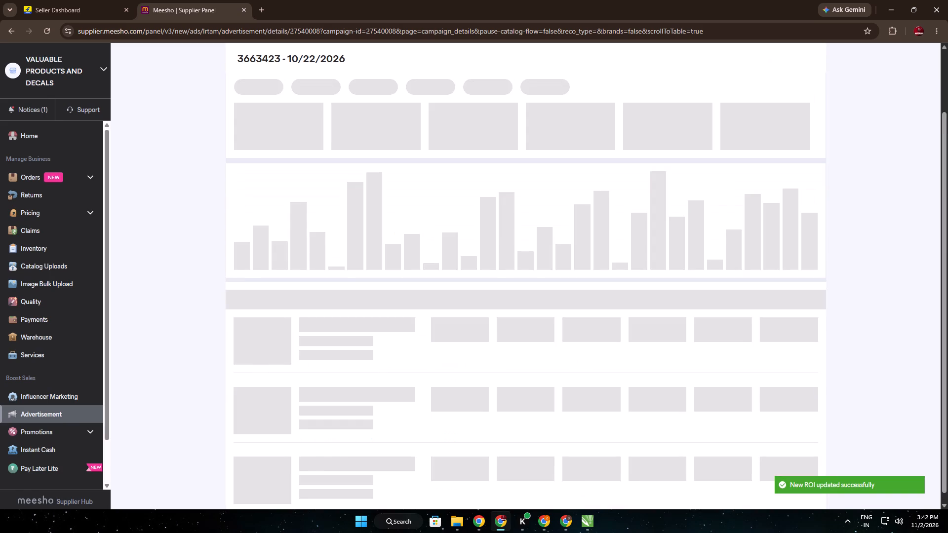
scroll(398, 340, down, 6)
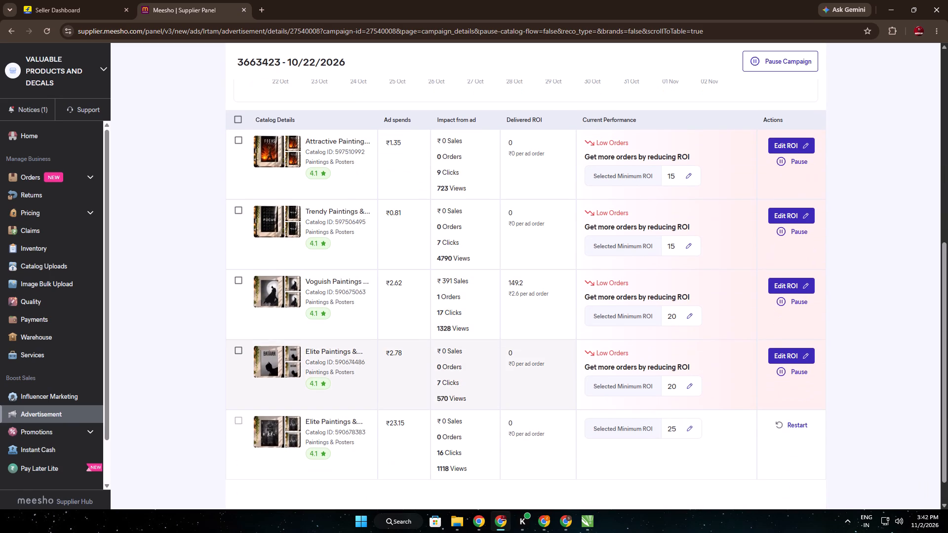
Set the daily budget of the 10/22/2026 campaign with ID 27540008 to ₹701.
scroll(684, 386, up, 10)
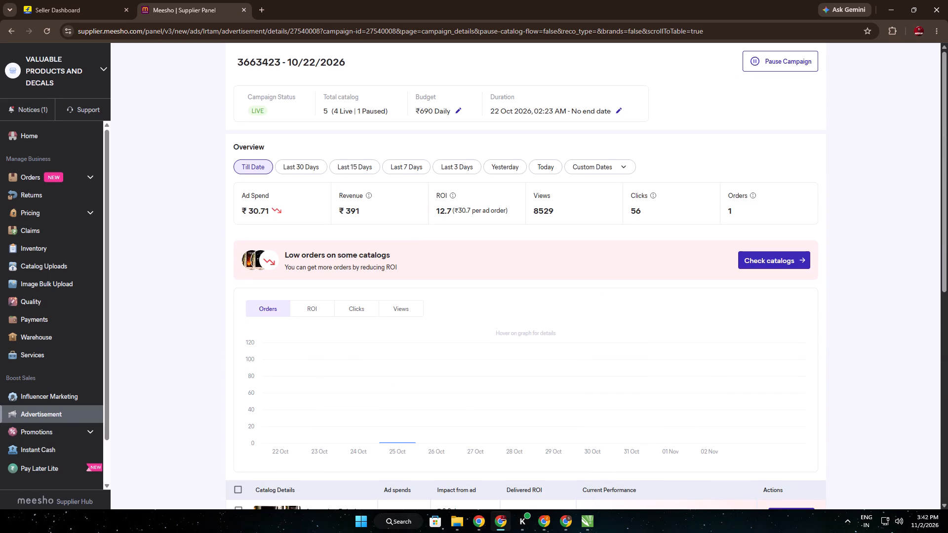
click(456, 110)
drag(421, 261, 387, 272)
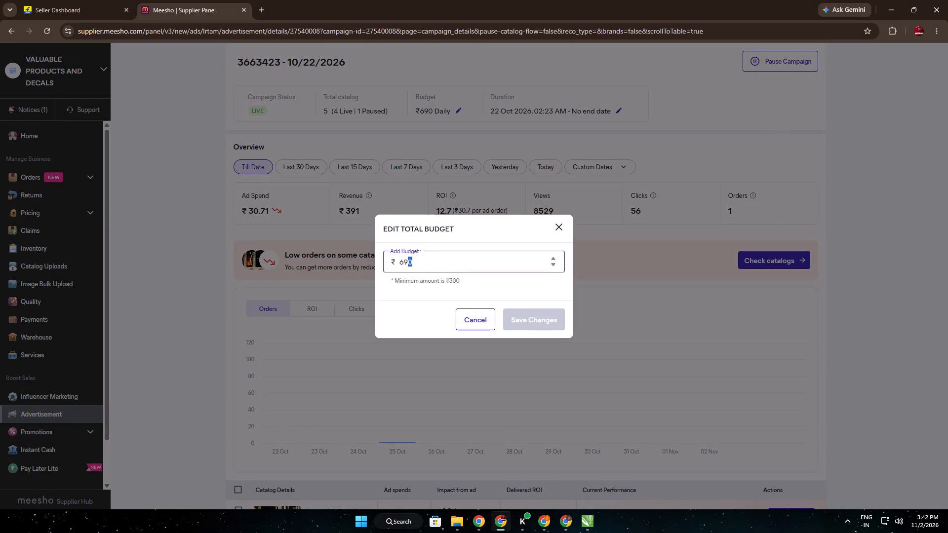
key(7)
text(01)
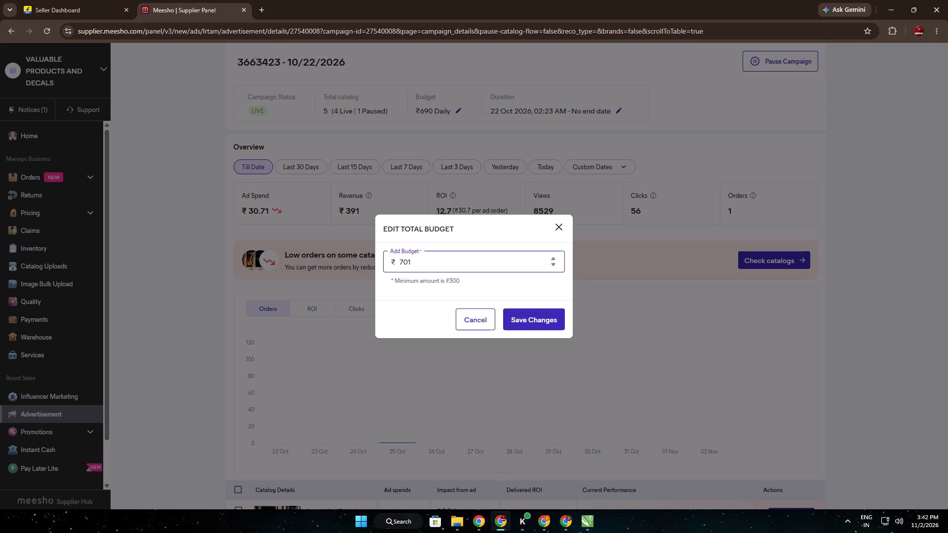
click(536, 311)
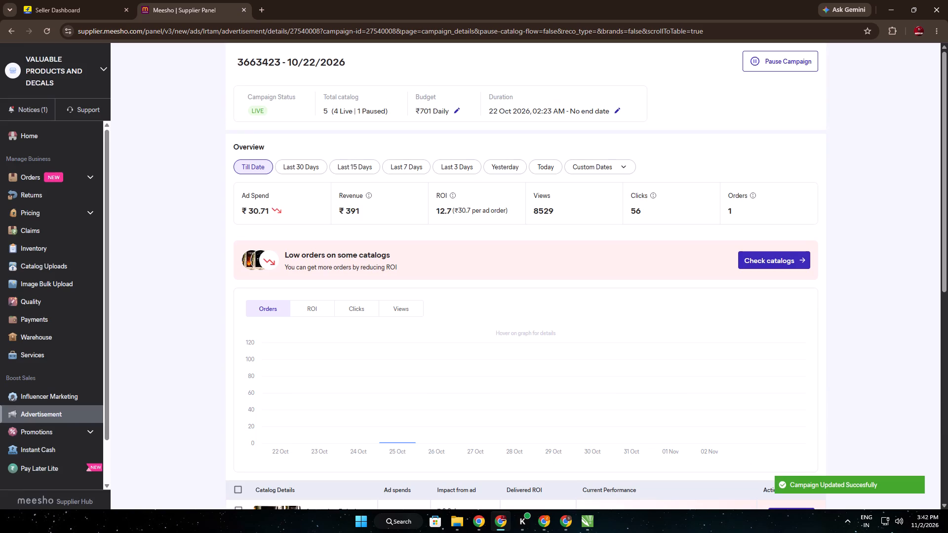
Set this campaign's daily budget to ₹700 and return to the campaign list.
click(451, 113)
click(466, 107)
click(455, 114)
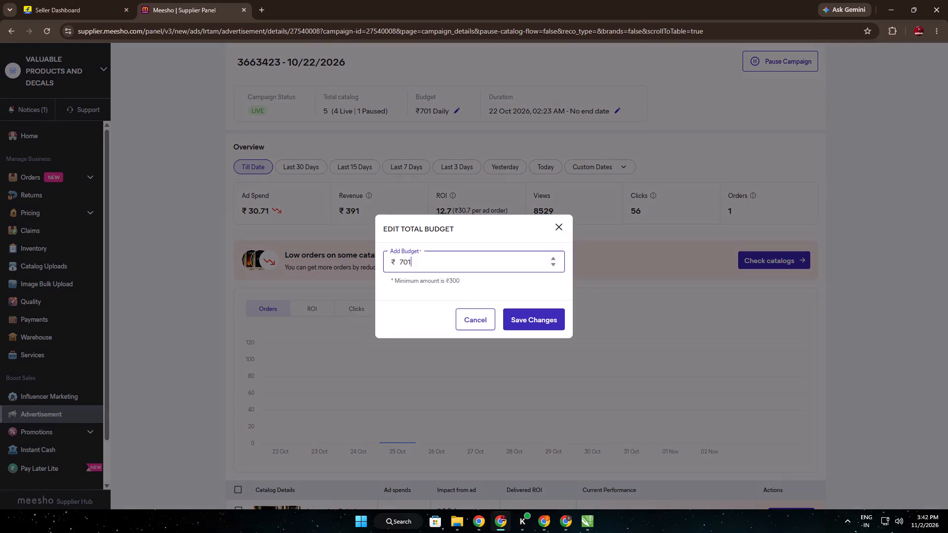
key(BackSpace)
key(0)
click(522, 316)
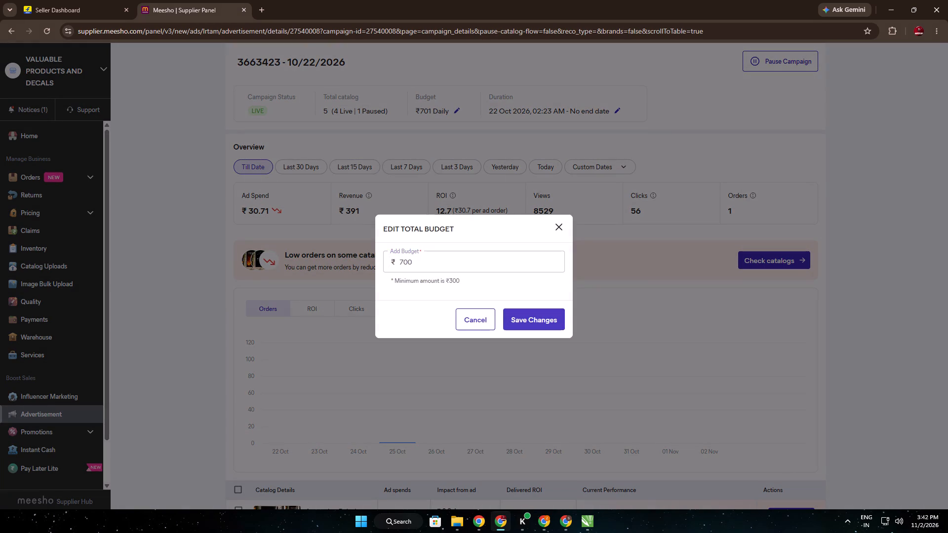
click(2, 31)
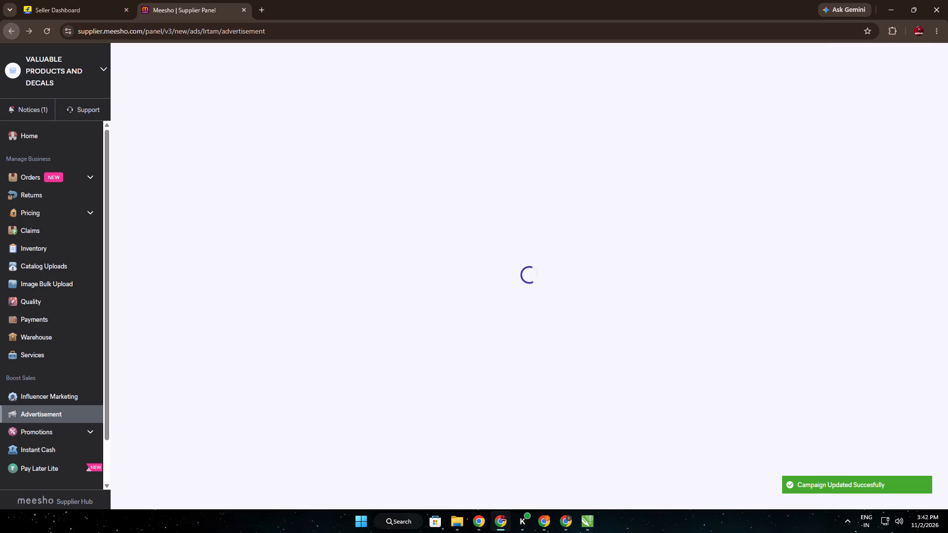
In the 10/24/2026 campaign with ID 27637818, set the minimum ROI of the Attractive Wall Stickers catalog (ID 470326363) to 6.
scroll(364, 347, down, 4)
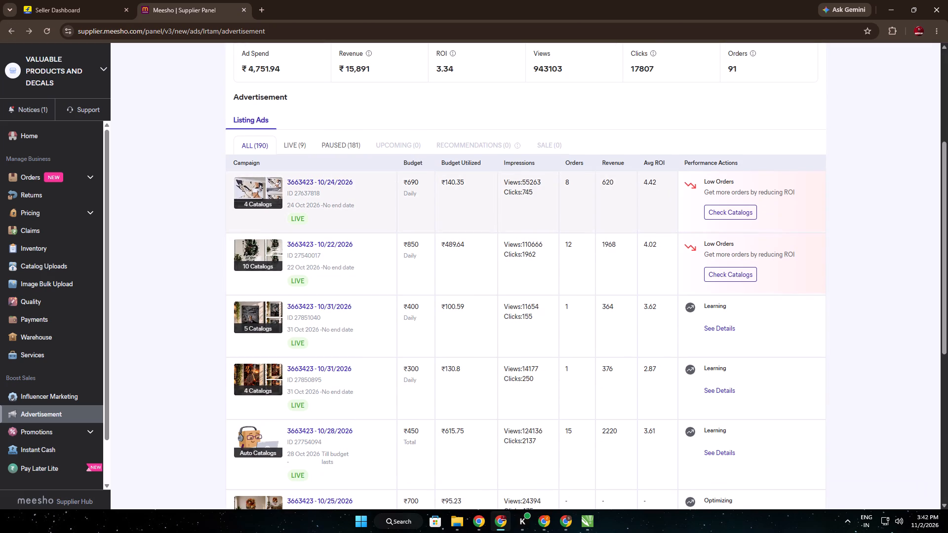
click(718, 216)
scroll(299, 326, down, 5)
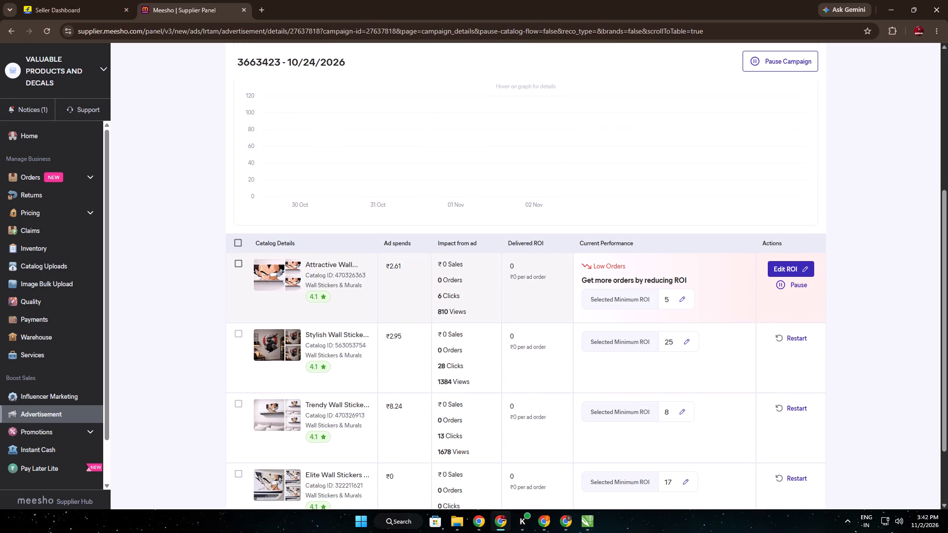
scroll(392, 354, down, 1)
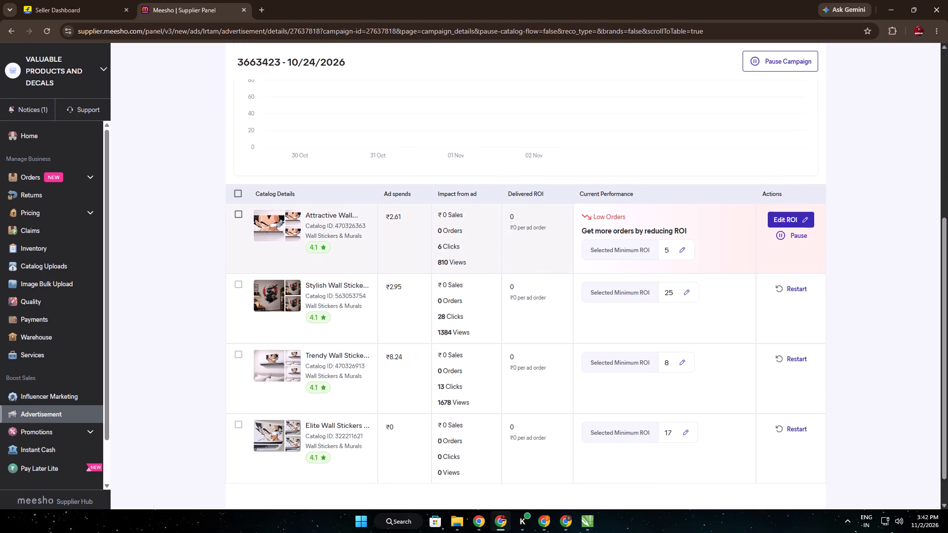
scroll(684, 251, up, 9)
scroll(643, 252, down, 5)
click(685, 297)
click(503, 283)
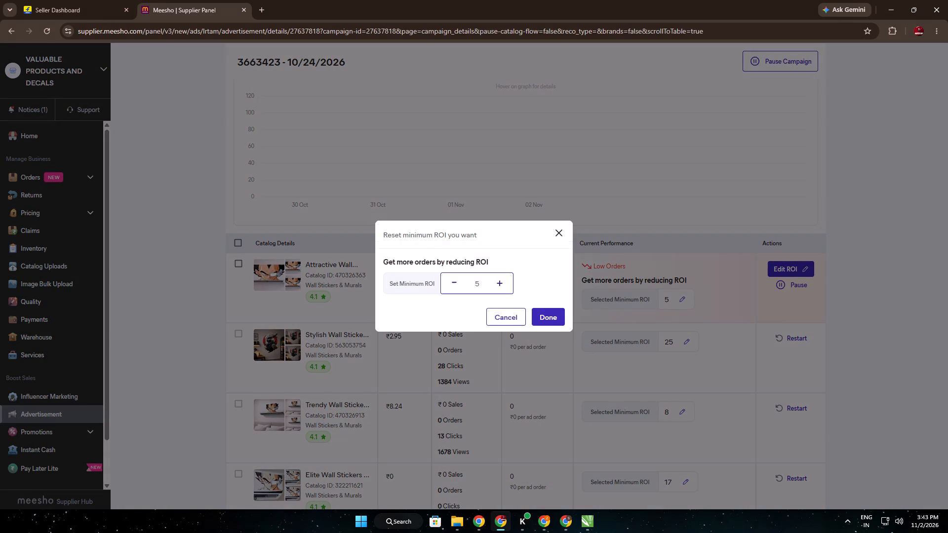
click(547, 325)
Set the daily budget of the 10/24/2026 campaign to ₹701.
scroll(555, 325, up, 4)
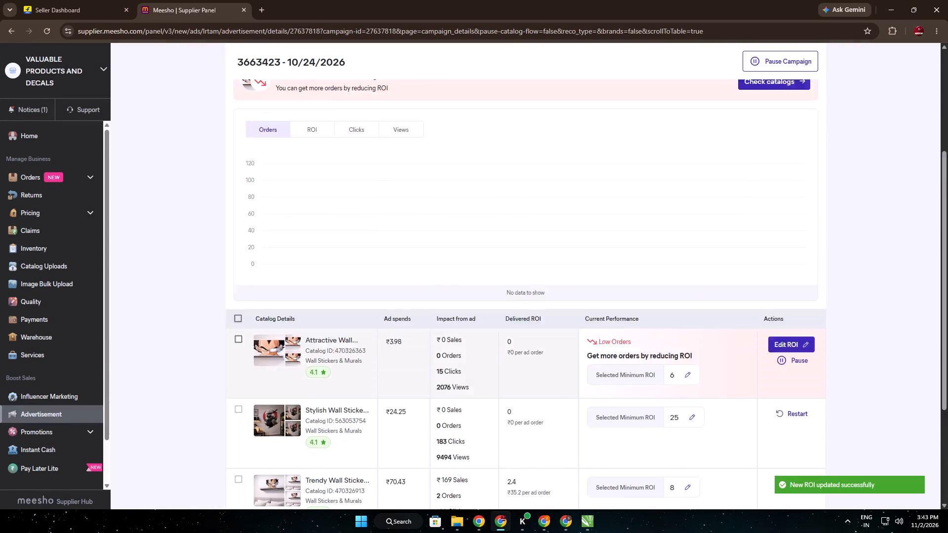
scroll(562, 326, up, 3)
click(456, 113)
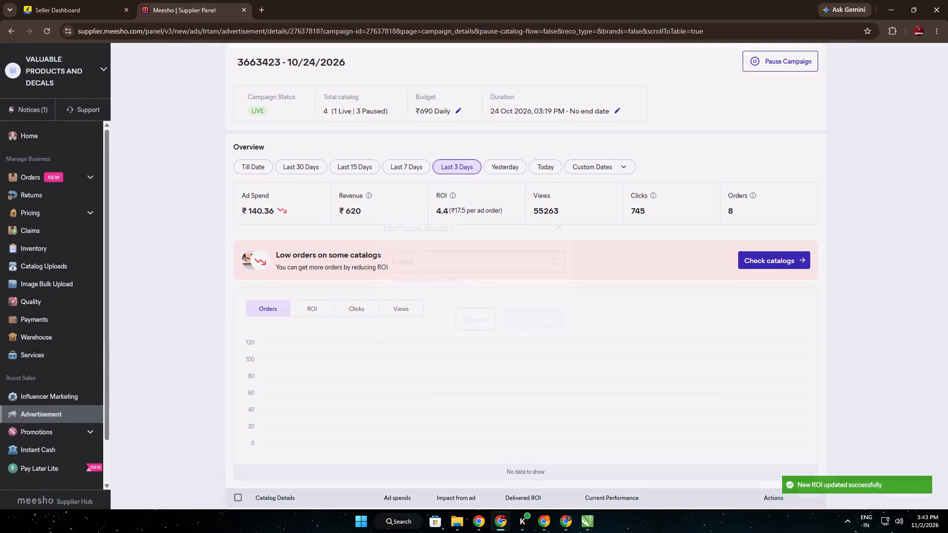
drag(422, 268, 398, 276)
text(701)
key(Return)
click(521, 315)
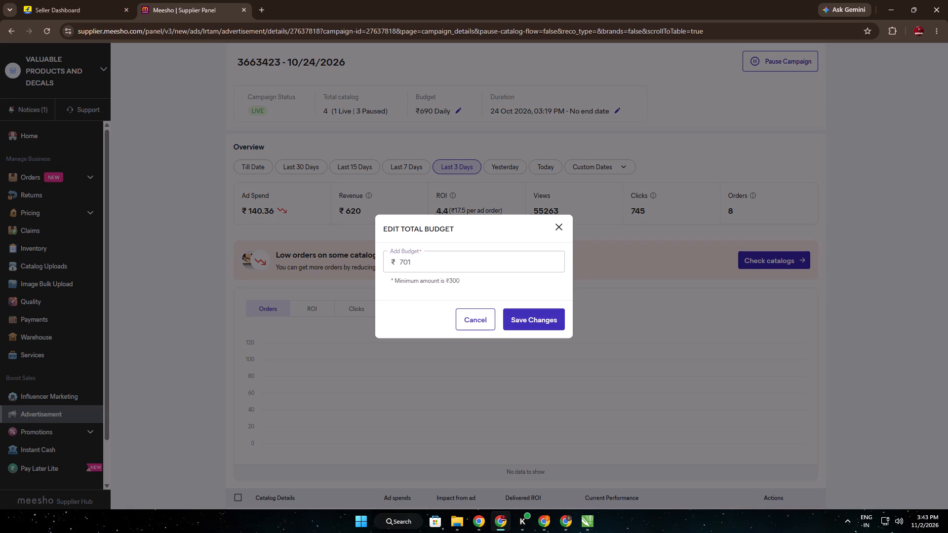
Set the daily budget of the 10/24/2026 campaign to ₹700.
click(454, 112)
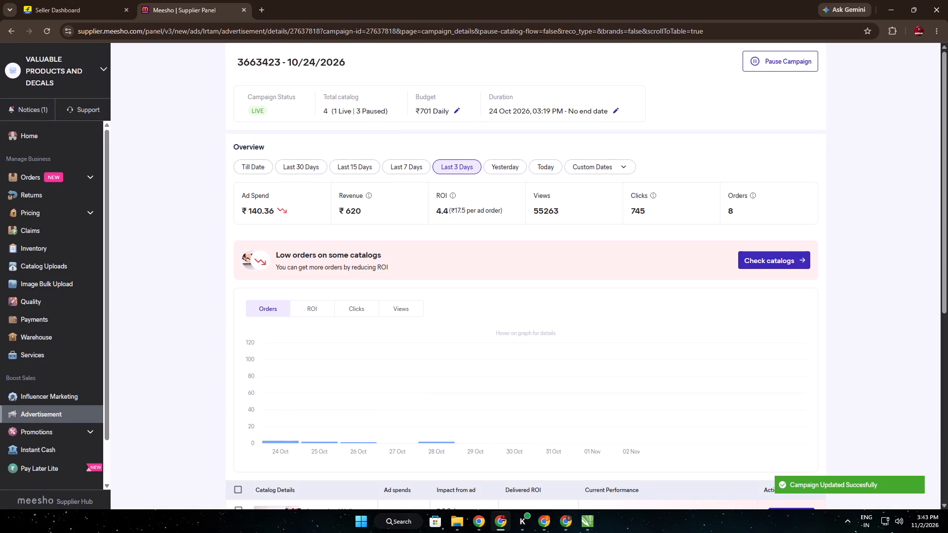
drag(421, 264, 381, 266)
text(700)
click(547, 310)
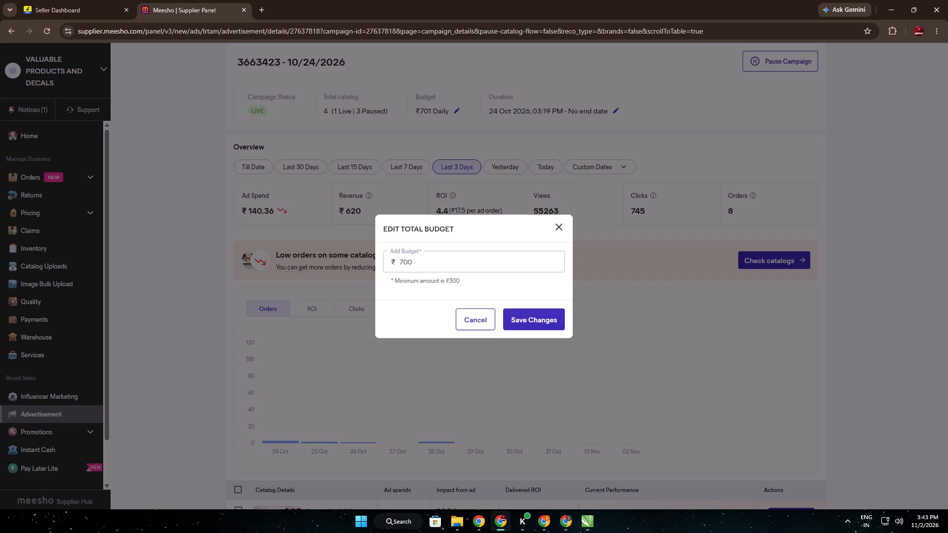
Check the 10/24/2026 campaign's Till Date performance by catalog and return to the campaign list.
scroll(255, 99, up, 3)
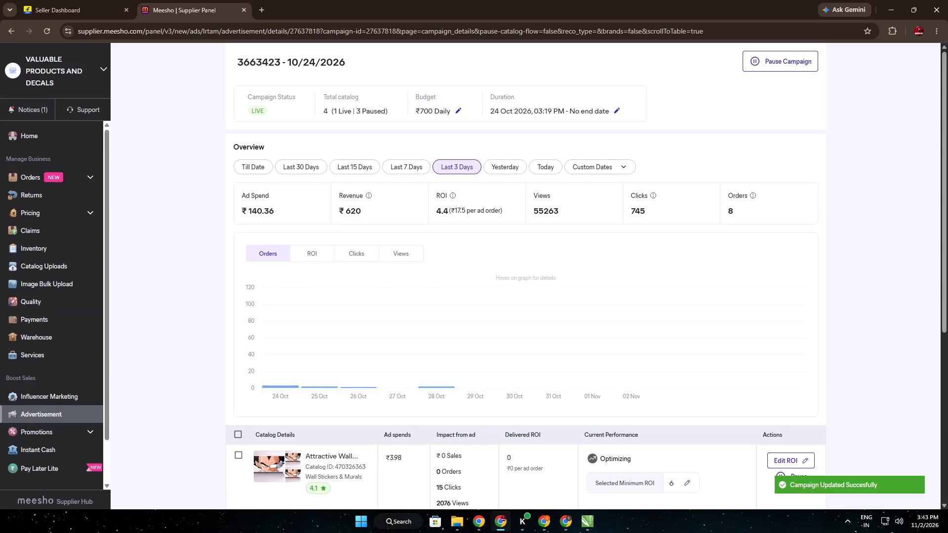
click(254, 164)
scroll(272, 208, down, 3)
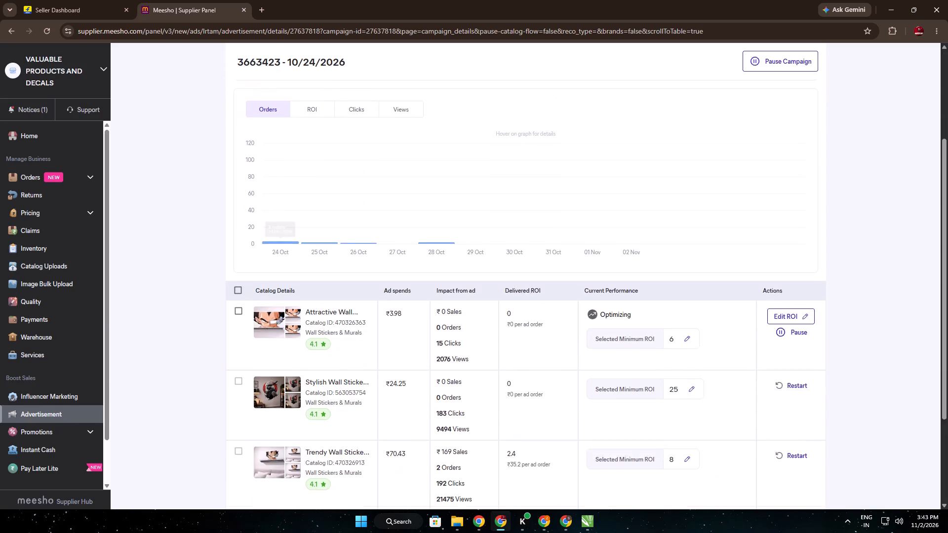
scroll(275, 209, up, 6)
click(7, 28)
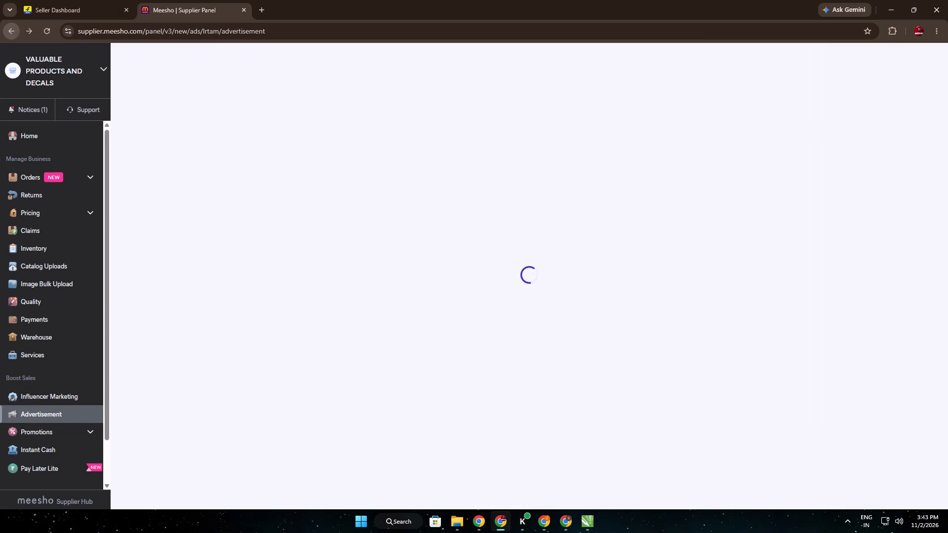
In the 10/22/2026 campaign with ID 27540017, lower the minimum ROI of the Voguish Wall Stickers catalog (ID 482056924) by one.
scroll(514, 271, down, 3)
click(715, 261)
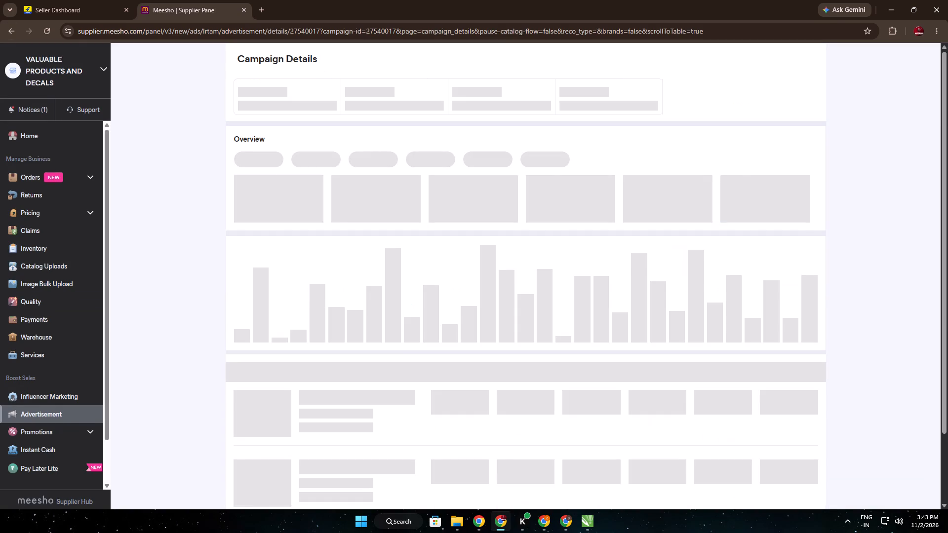
scroll(588, 213, up, 3)
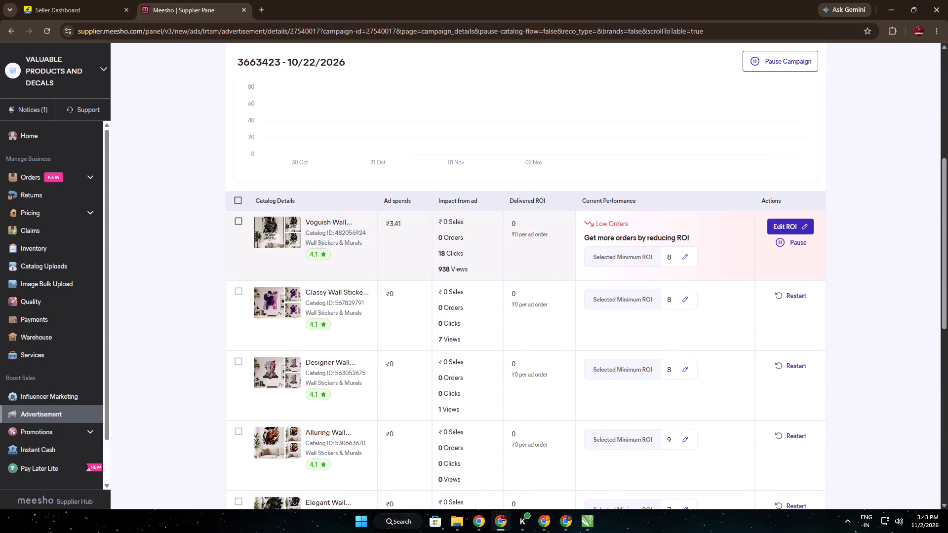
click(688, 260)
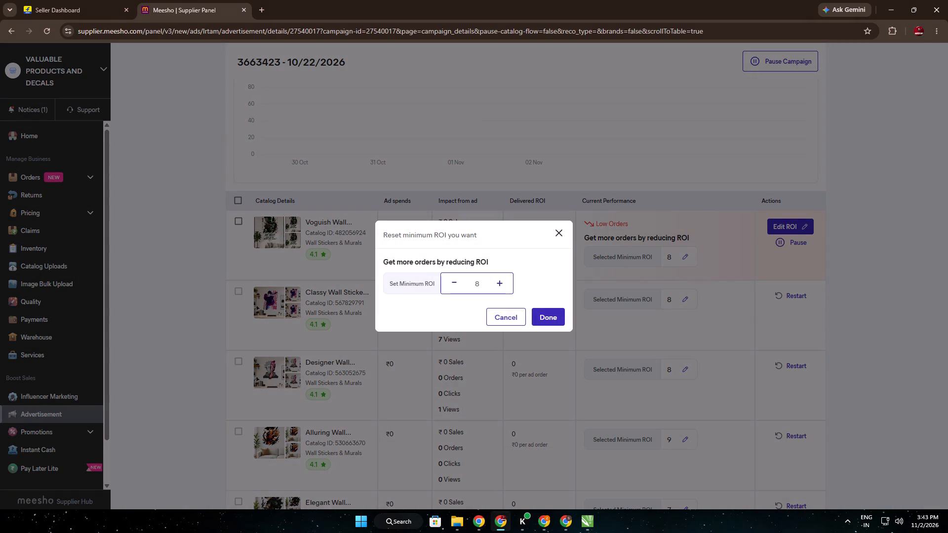
click(454, 282)
click(560, 320)
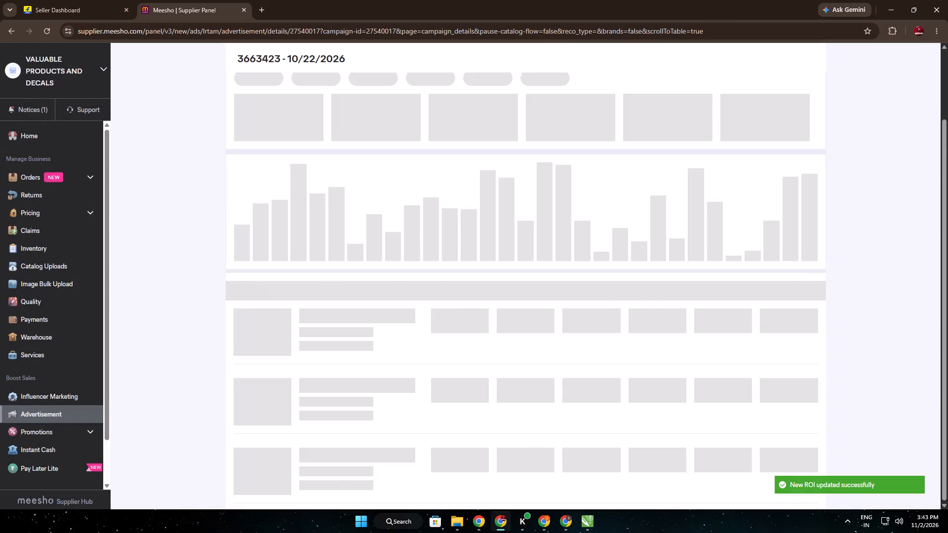
Set the daily budget of the 10/22/2026 campaign with ID 27540017 to ₹800 and return to the campaign list.
scroll(650, 315, up, 6)
scroll(415, 138, up, 5)
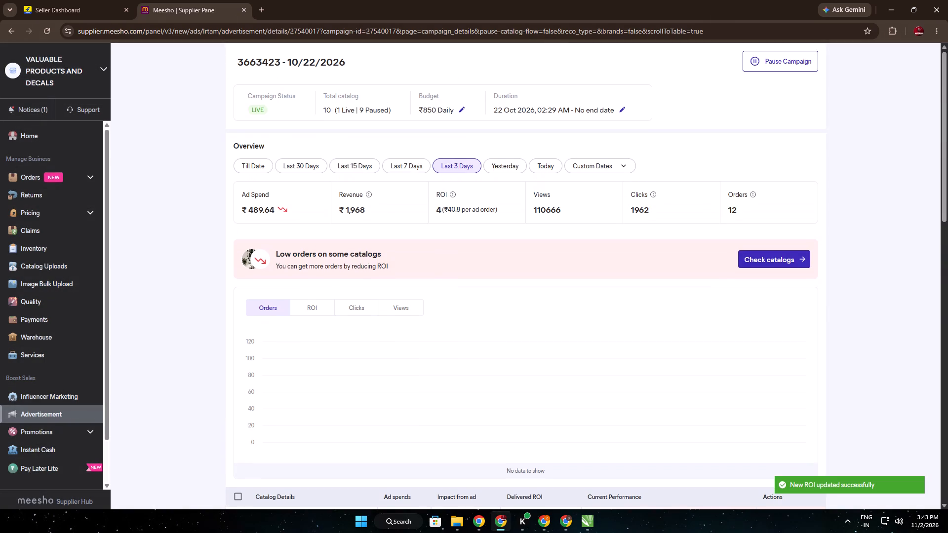
click(465, 110)
drag(422, 258, 384, 268)
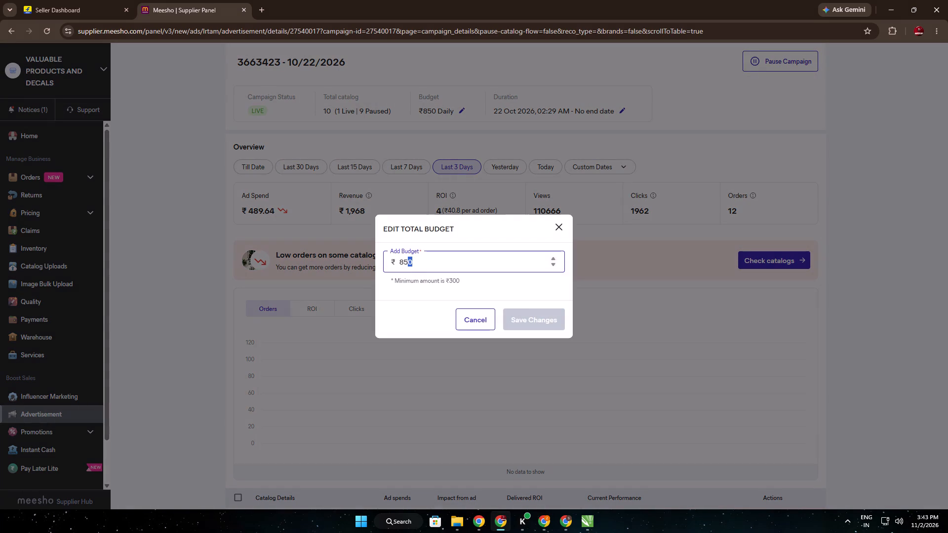
key(8)
text(00)
click(539, 322)
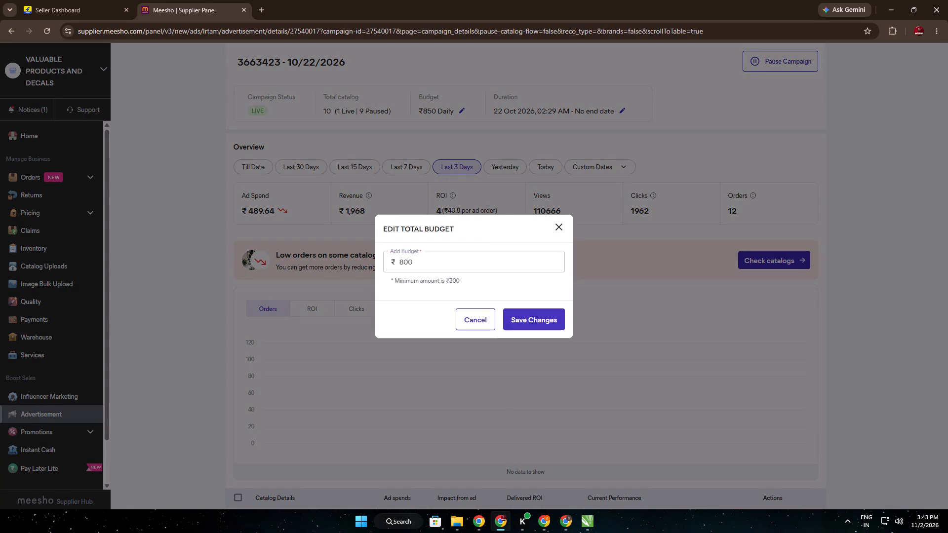
click(15, 30)
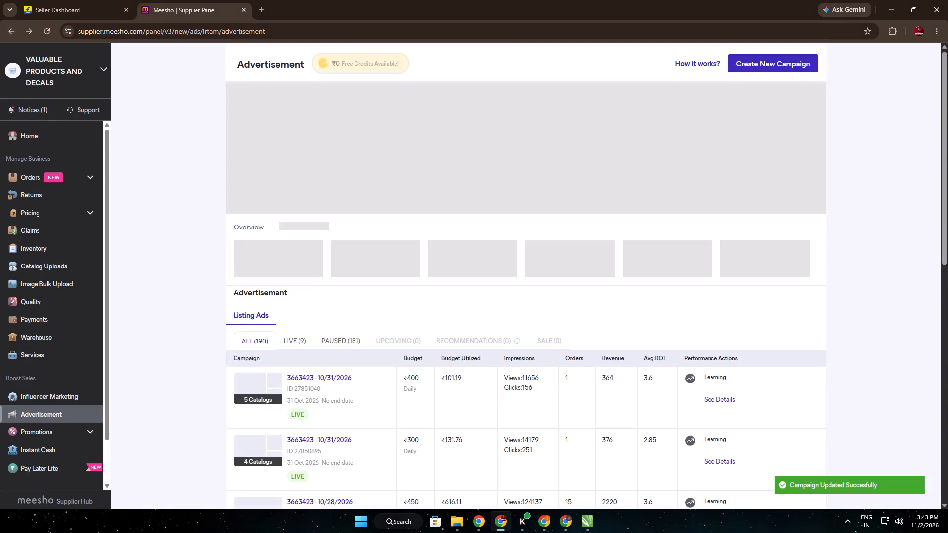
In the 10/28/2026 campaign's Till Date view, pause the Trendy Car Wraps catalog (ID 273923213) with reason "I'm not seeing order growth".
scroll(560, 303, down, 4)
scroll(404, 366, down, 2)
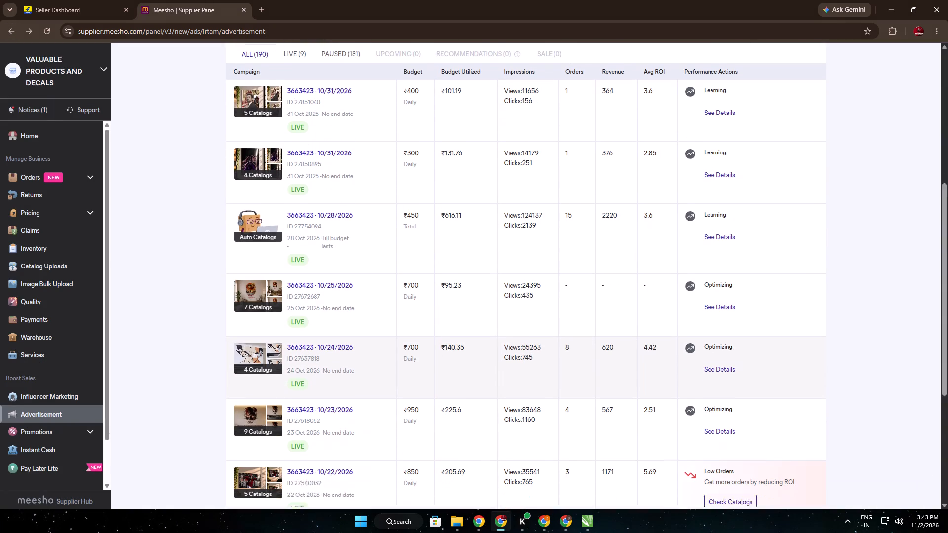
click(709, 232)
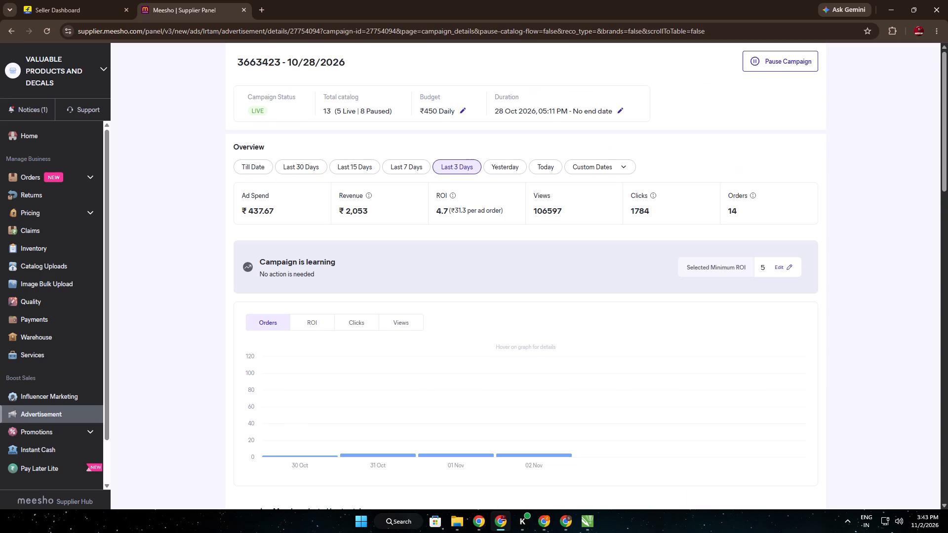
click(256, 175)
click(255, 173)
scroll(356, 298, down, 11)
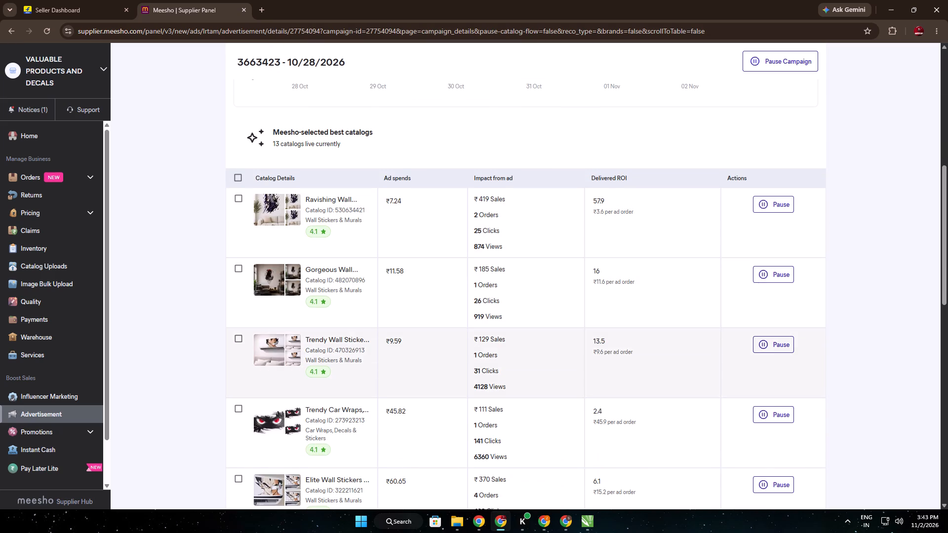
scroll(436, 373, down, 3)
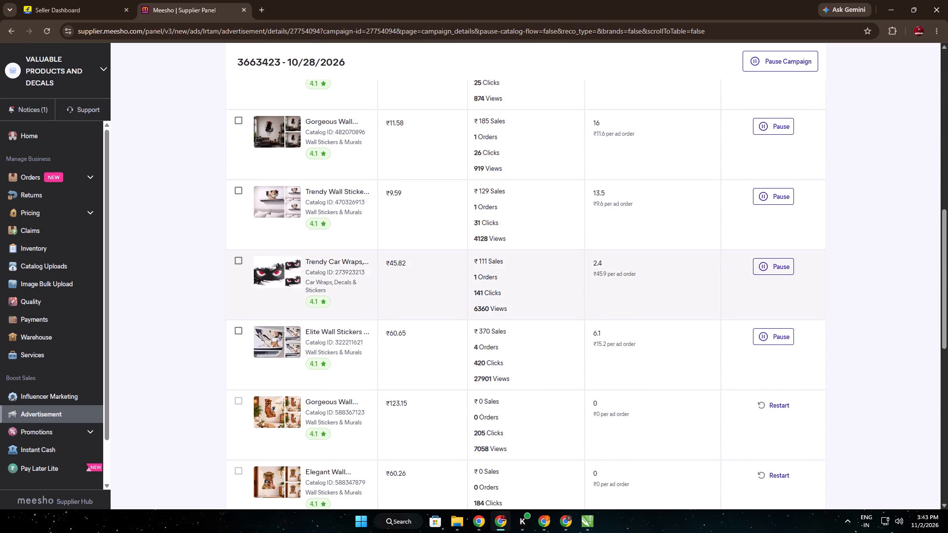
click(494, 276)
click(759, 267)
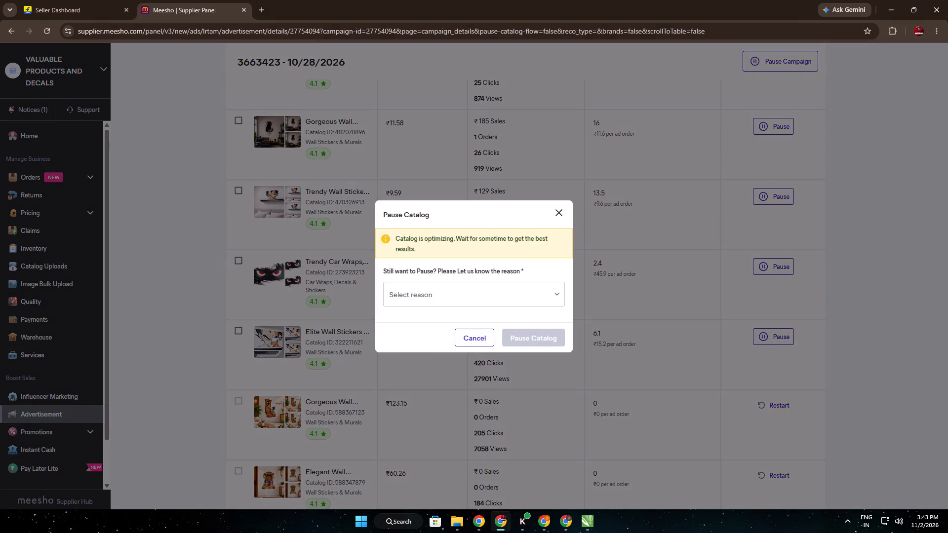
click(513, 300)
click(405, 408)
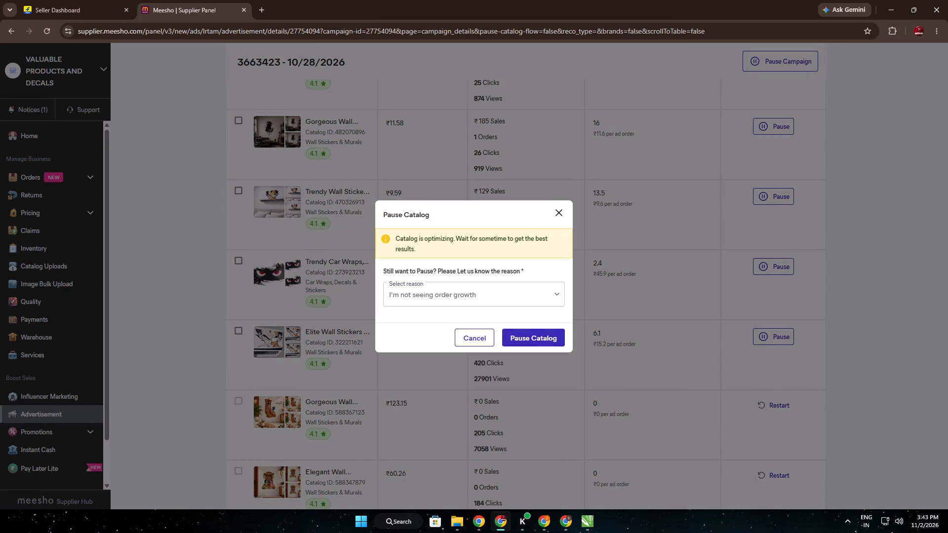
click(536, 332)
Review the ad spend, orders and delivered ROI of the 10/28/2026 campaign's remaining catalogs and return to the campaign list.
scroll(448, 328, down, 6)
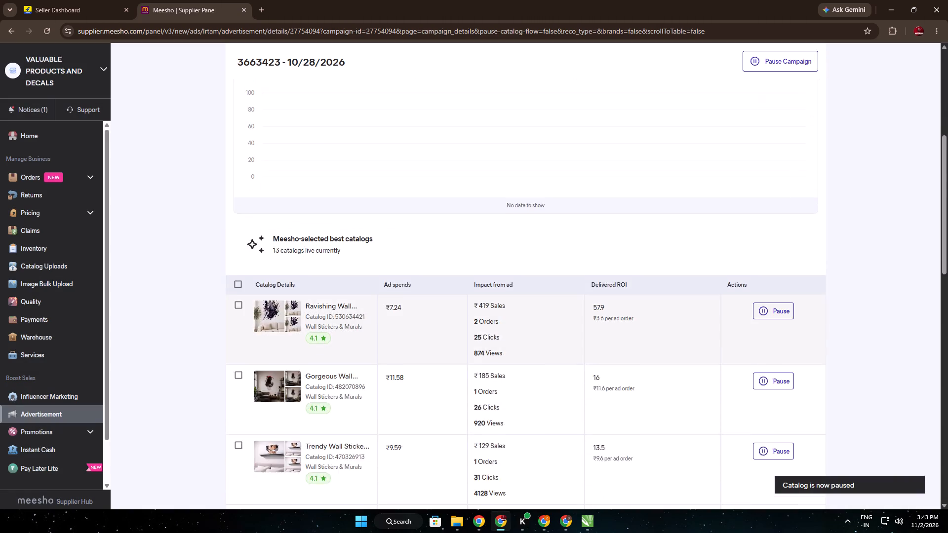
scroll(452, 338, down, 2)
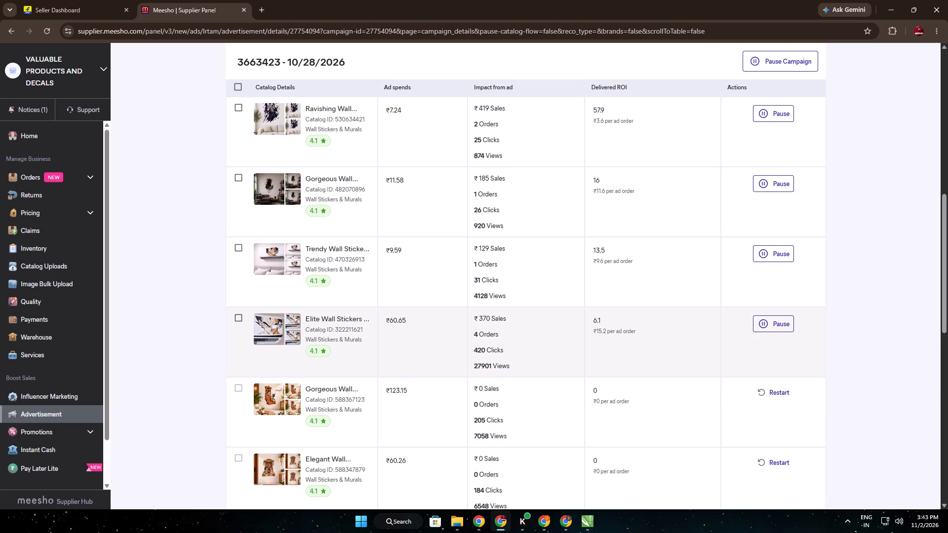
drag(409, 319, 362, 329)
click(383, 349)
scroll(397, 350, down, 1)
scroll(402, 347, up, 2)
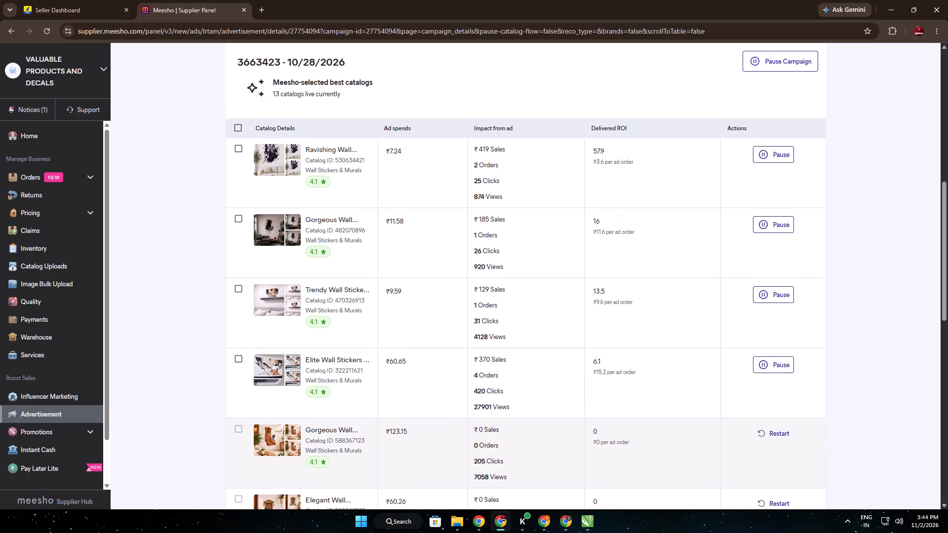
scroll(389, 208, up, 4)
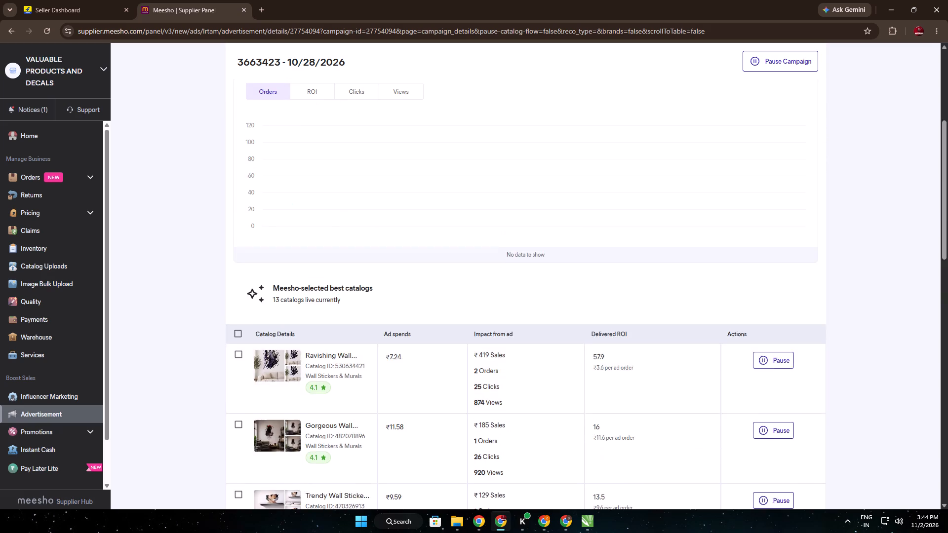
scroll(388, 208, up, 4)
click(10, 26)
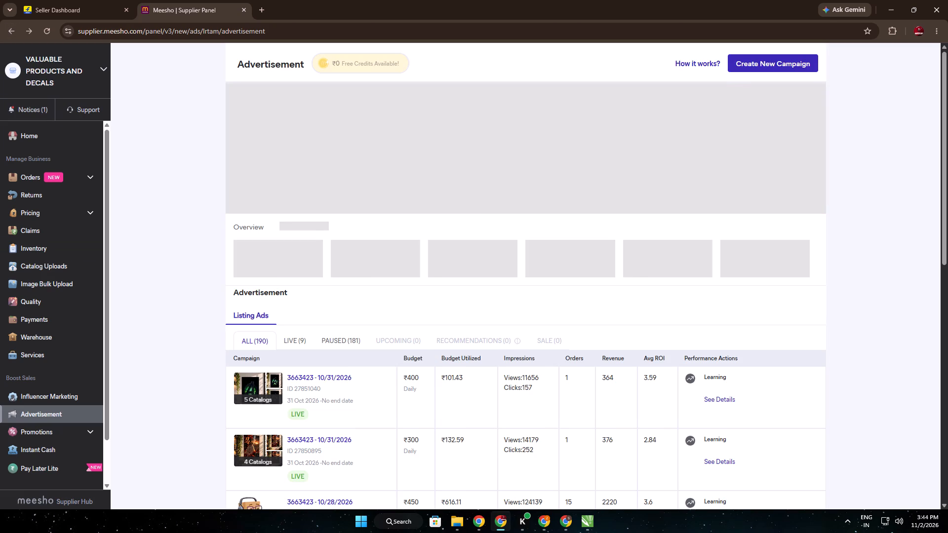
Open the 10/31/2026 campaign with ID 27851040 and examine its Till Date performance by catalog.
scroll(249, 532, down, 4)
scroll(336, 449, down, 4)
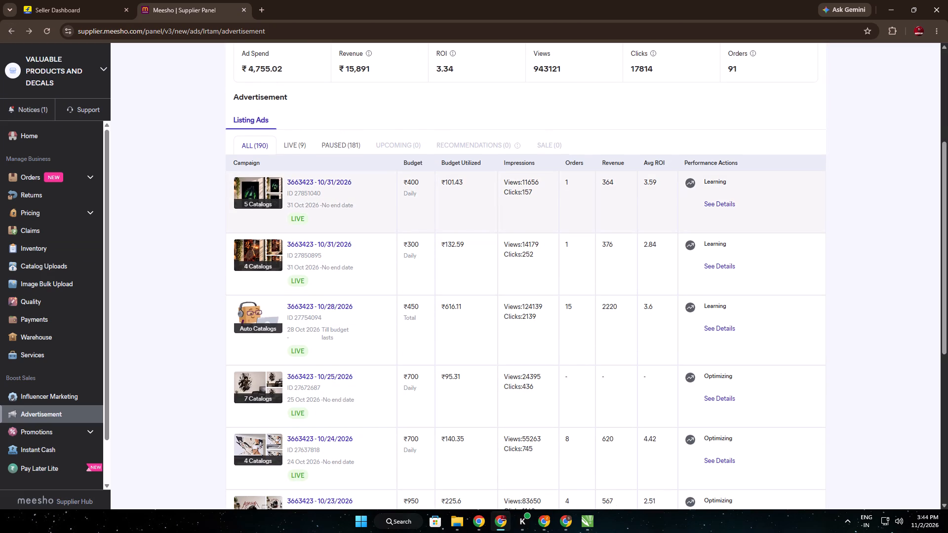
click(703, 199)
click(711, 207)
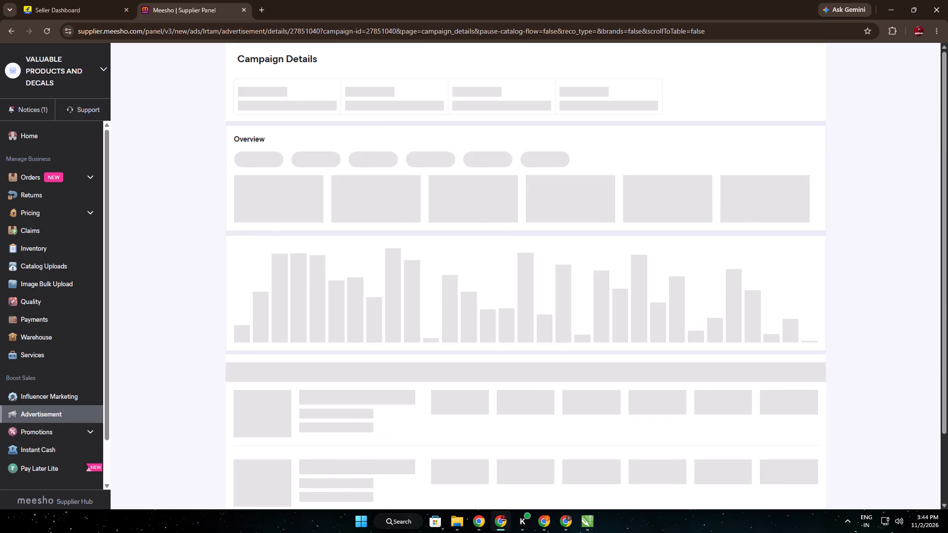
click(259, 174)
click(258, 169)
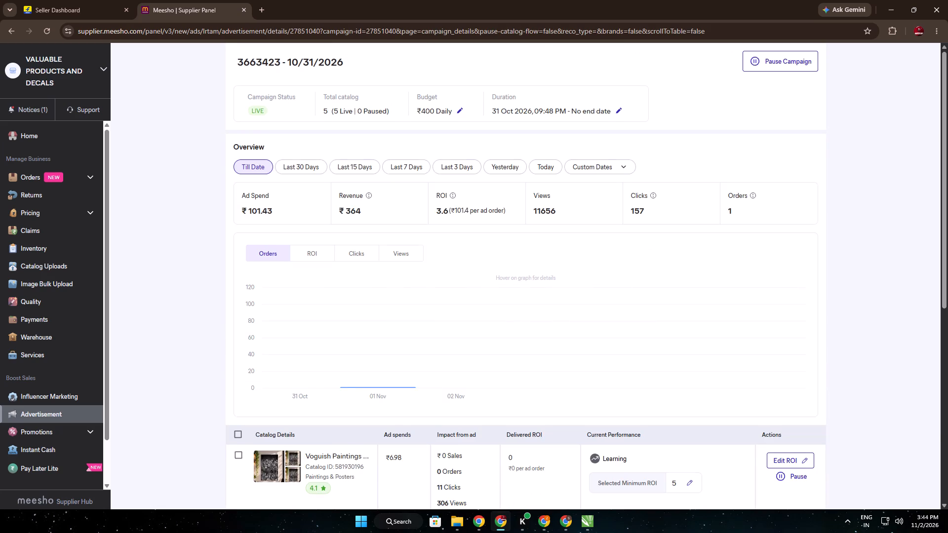
scroll(255, 307, down, 4)
scroll(431, 285, down, 3)
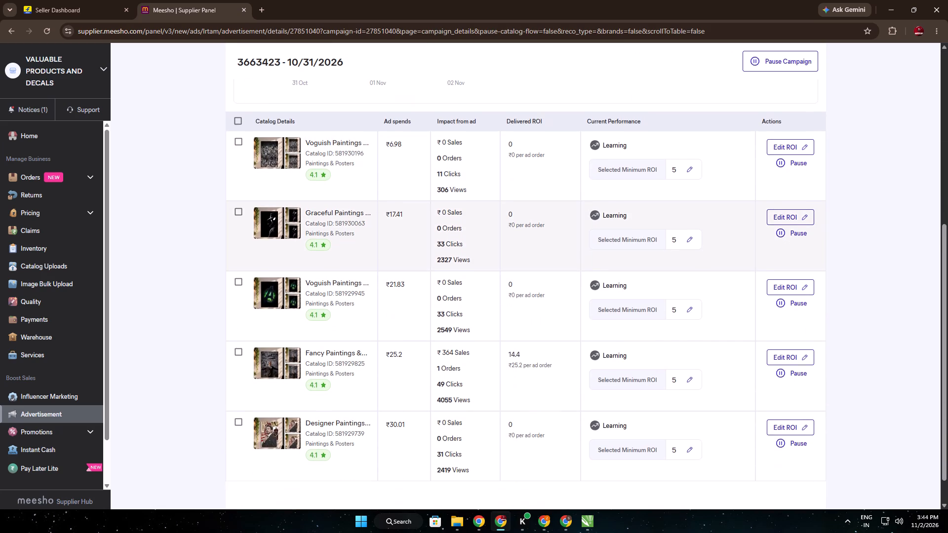
scroll(431, 285, down, 1)
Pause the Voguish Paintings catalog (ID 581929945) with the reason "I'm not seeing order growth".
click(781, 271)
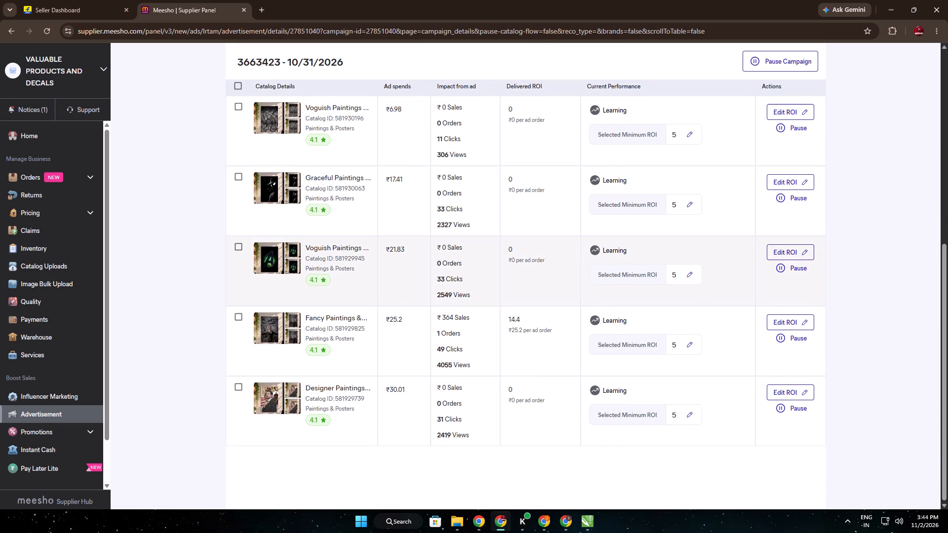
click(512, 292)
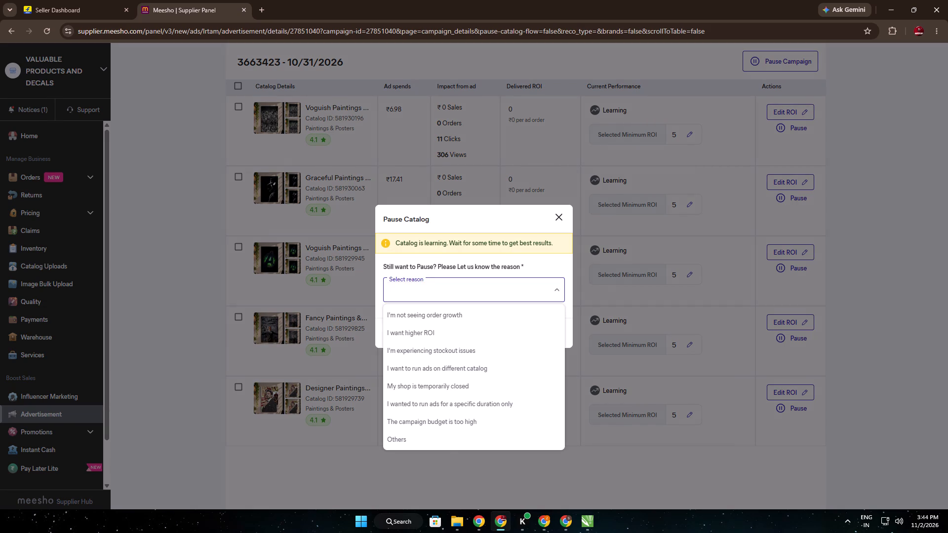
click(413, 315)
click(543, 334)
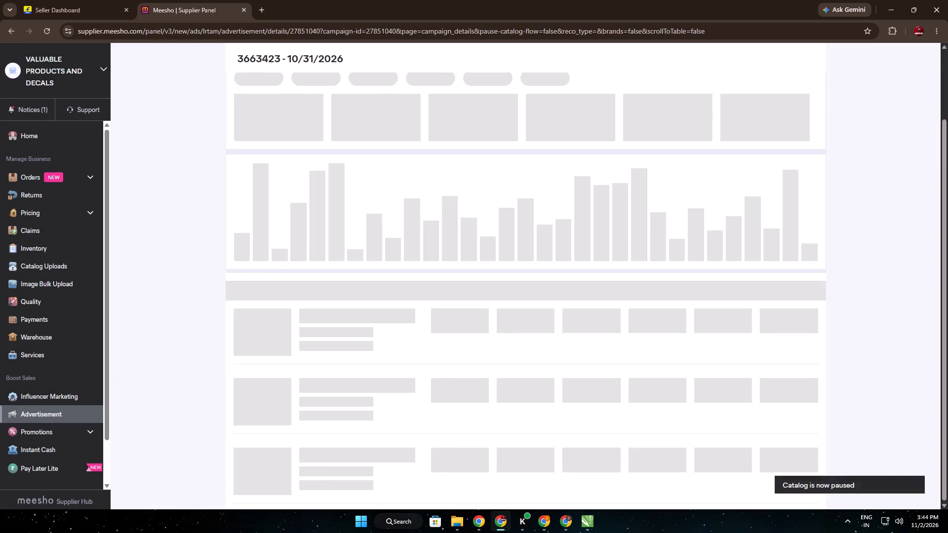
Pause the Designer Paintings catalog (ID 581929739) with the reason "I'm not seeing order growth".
scroll(384, 361, down, 8)
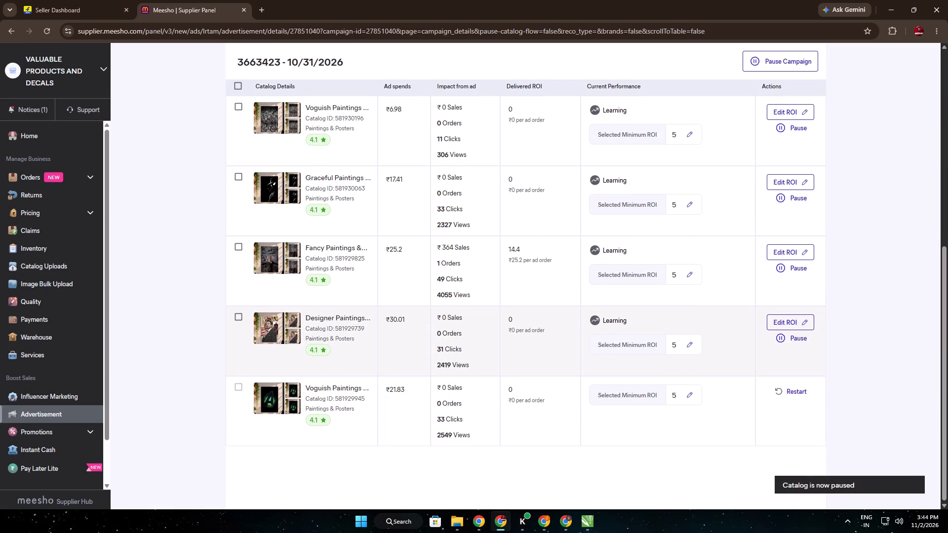
click(787, 342)
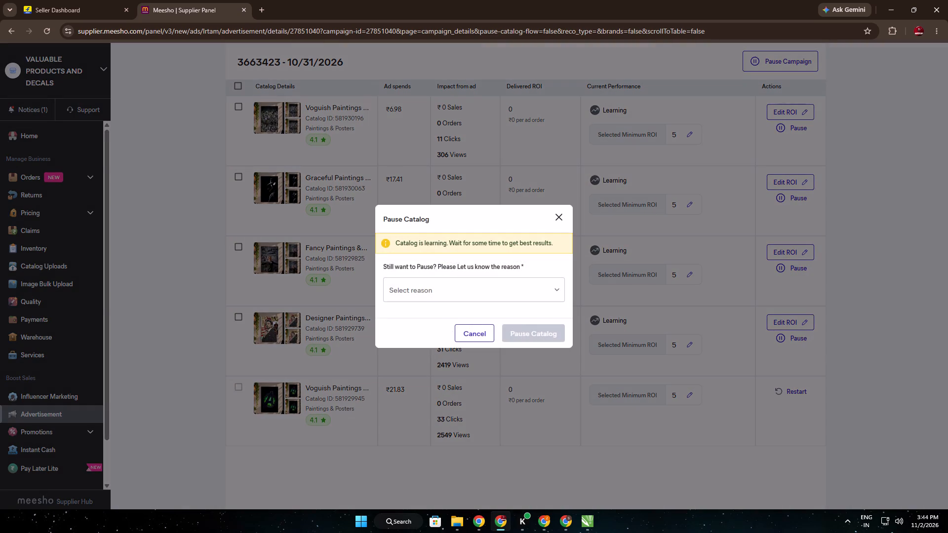
click(506, 288)
click(424, 316)
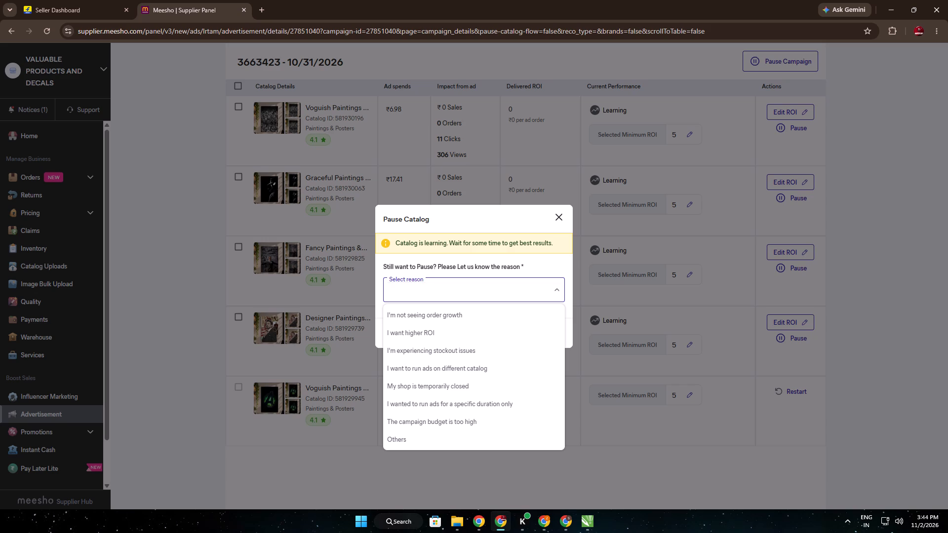
click(528, 333)
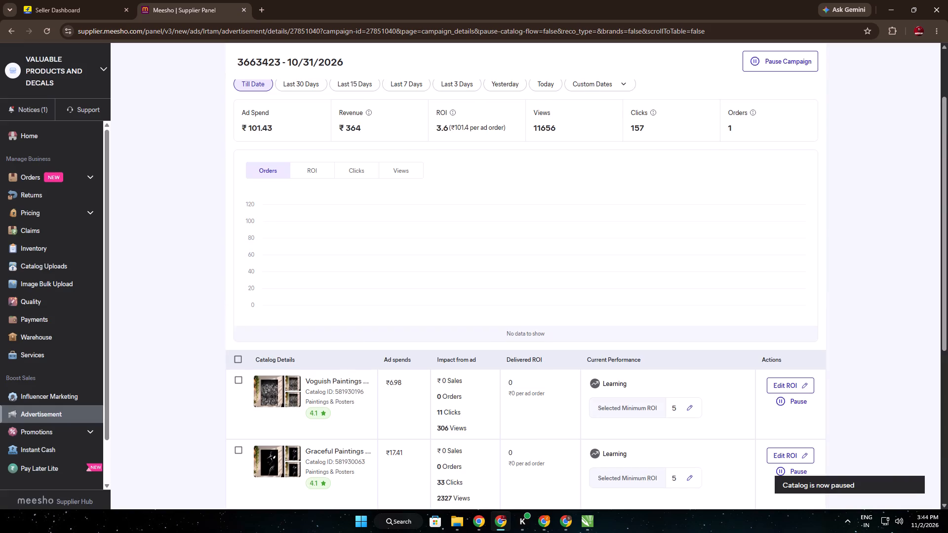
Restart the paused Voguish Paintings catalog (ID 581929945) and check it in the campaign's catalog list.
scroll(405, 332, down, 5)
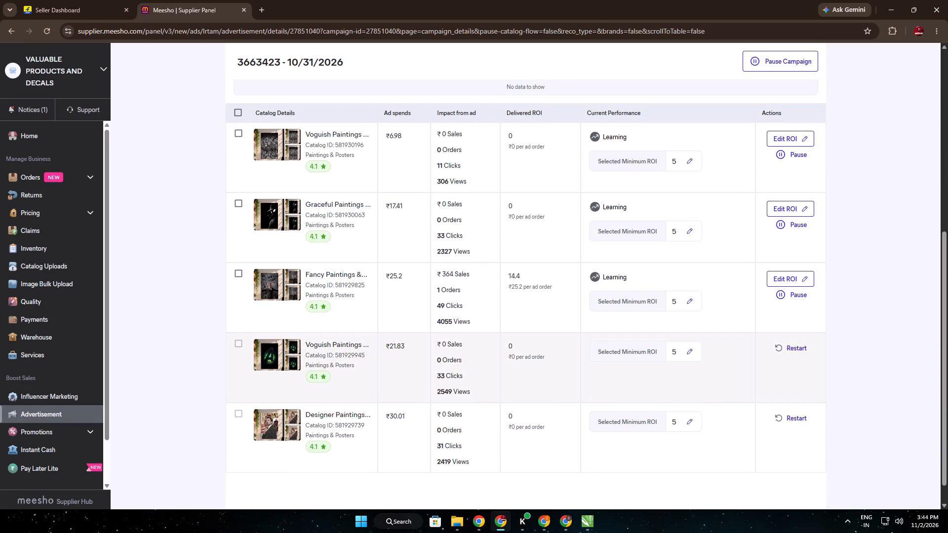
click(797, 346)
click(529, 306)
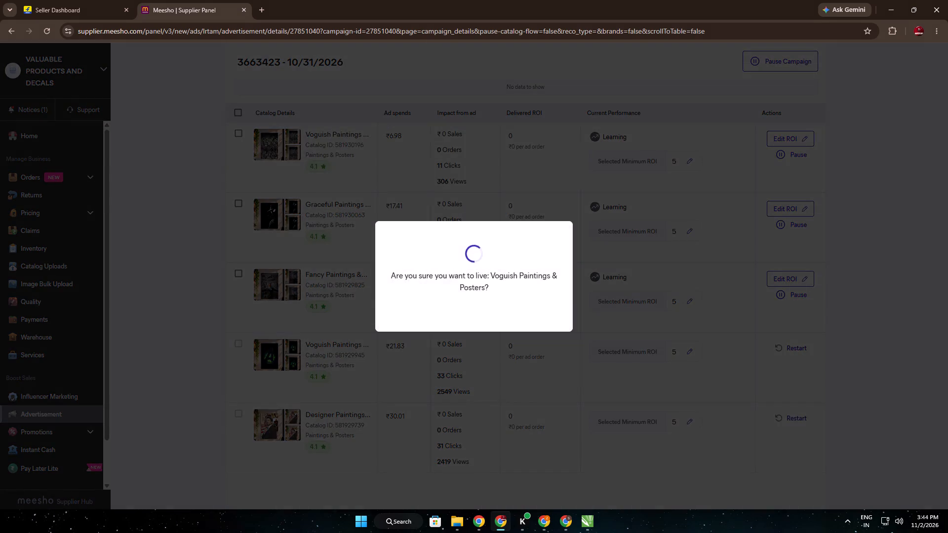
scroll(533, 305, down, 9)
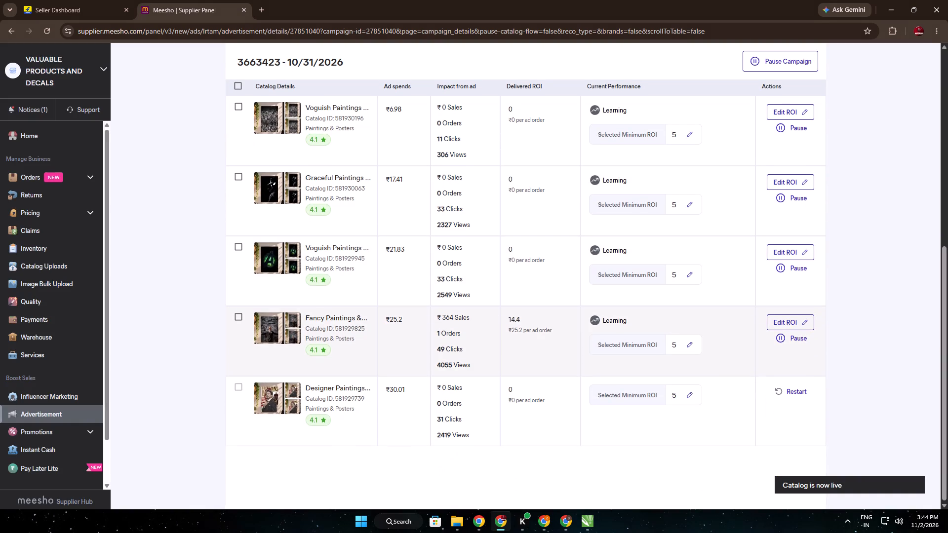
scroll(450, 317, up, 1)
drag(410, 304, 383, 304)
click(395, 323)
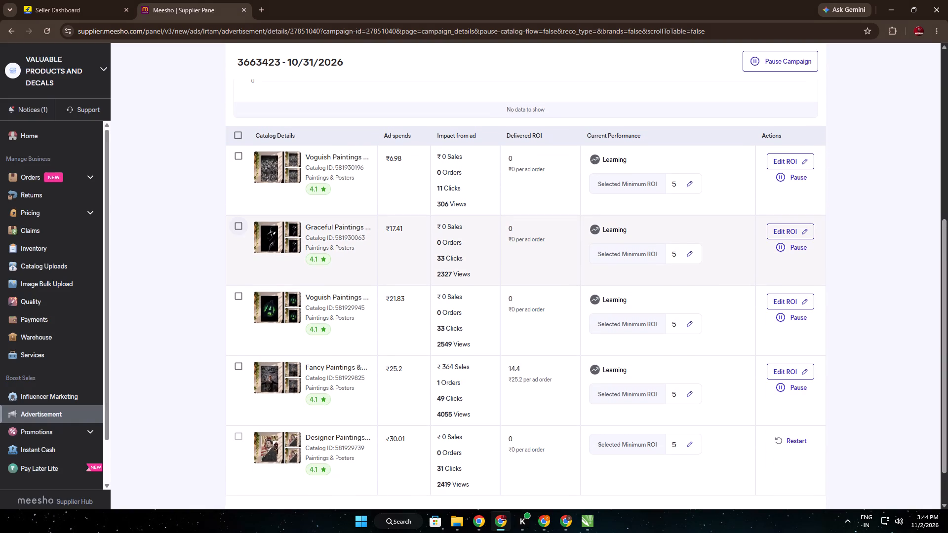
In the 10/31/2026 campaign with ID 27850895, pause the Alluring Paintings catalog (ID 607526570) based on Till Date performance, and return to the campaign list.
click(11, 34)
scroll(448, 230, down, 6)
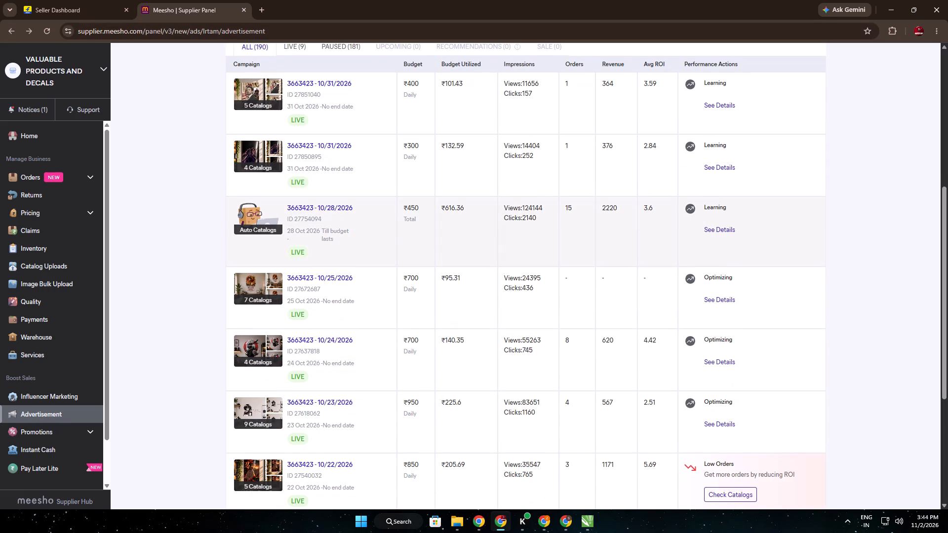
click(717, 167)
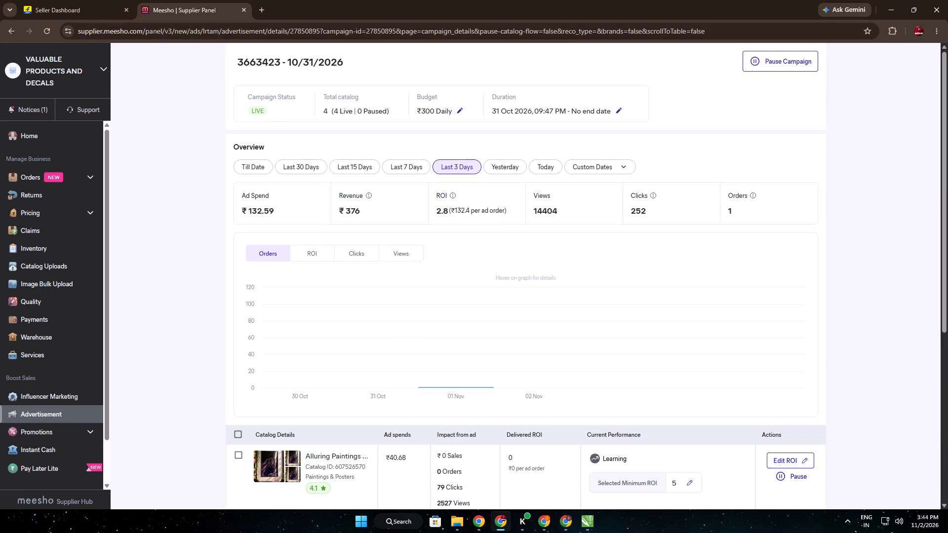
click(264, 169)
scroll(385, 291, down, 5)
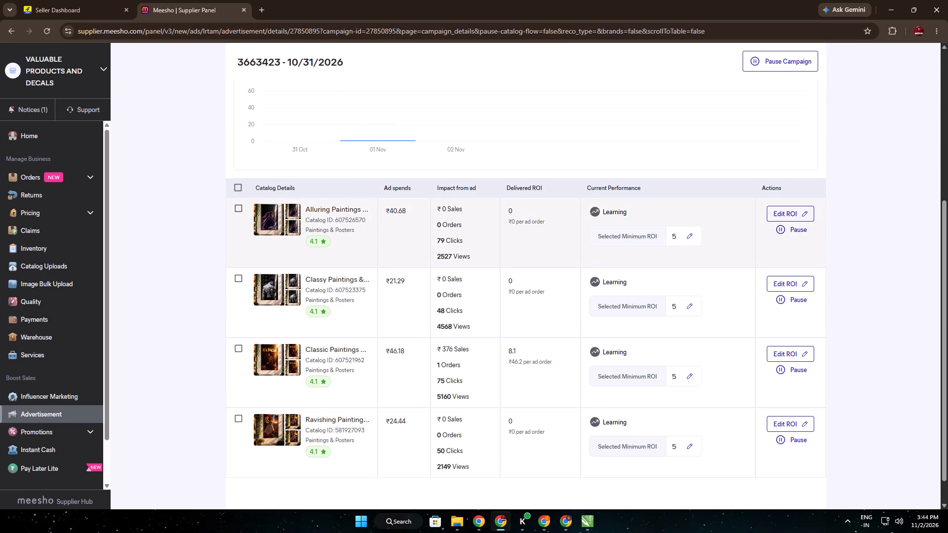
click(783, 227)
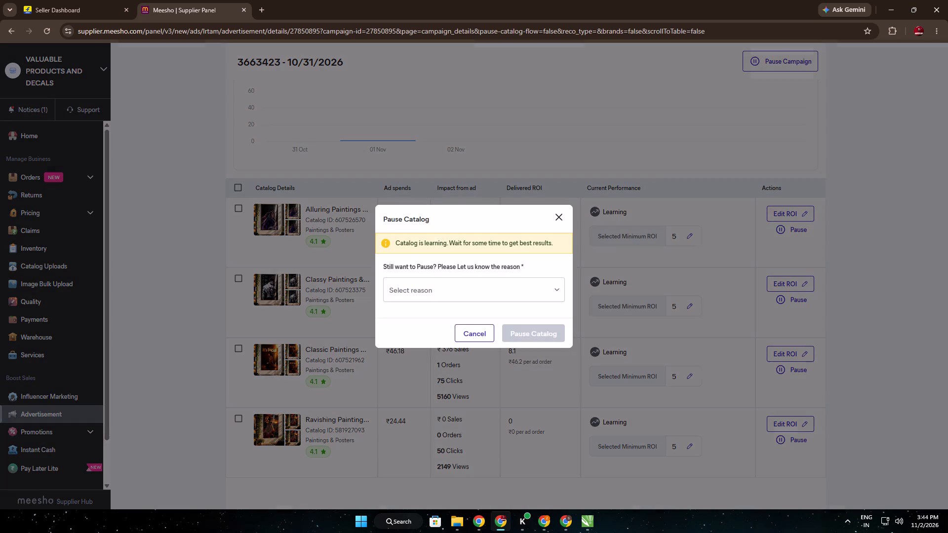
click(527, 285)
click(434, 364)
click(526, 328)
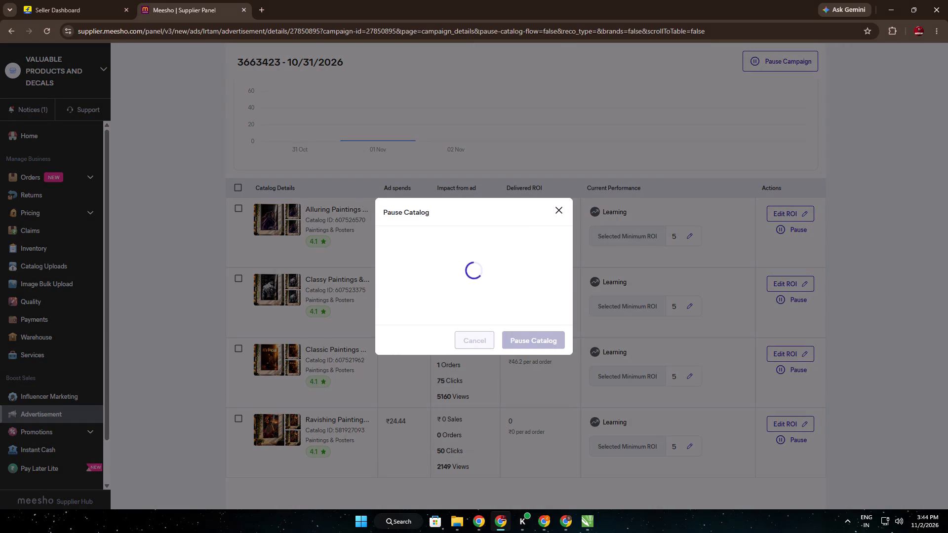
scroll(454, 335, down, 5)
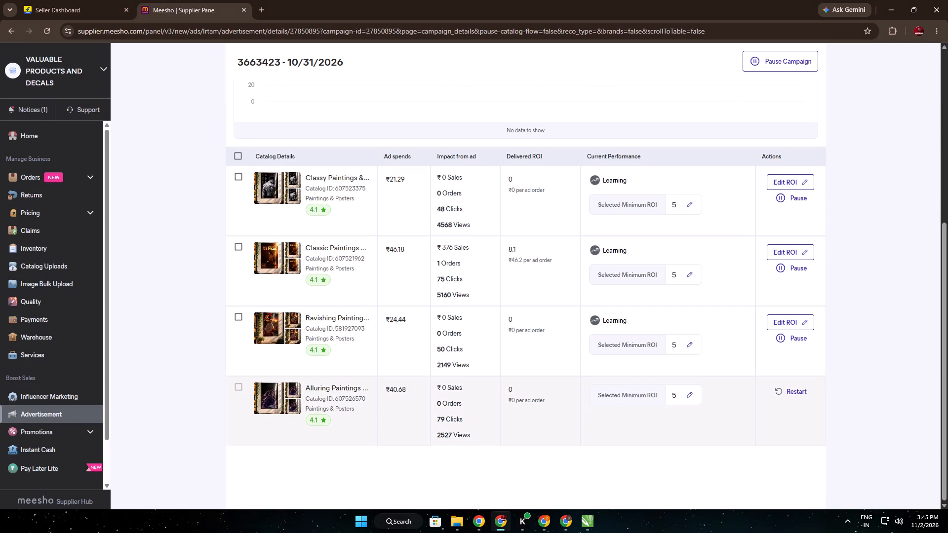
click(15, 31)
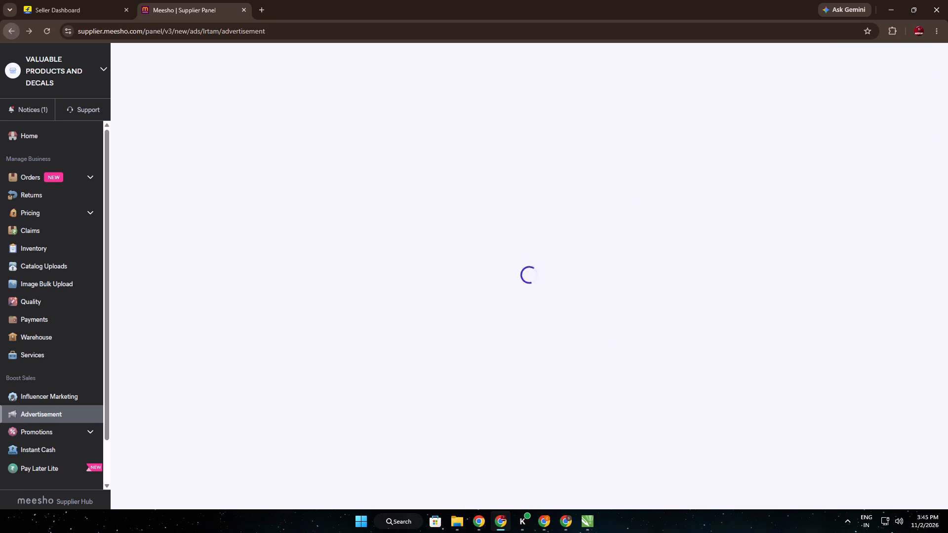
Review the Till Date performance of the catalogs in the 10/25/2026 campaign with ID 27672687.
scroll(452, 381, down, 4)
scroll(678, 369, down, 1)
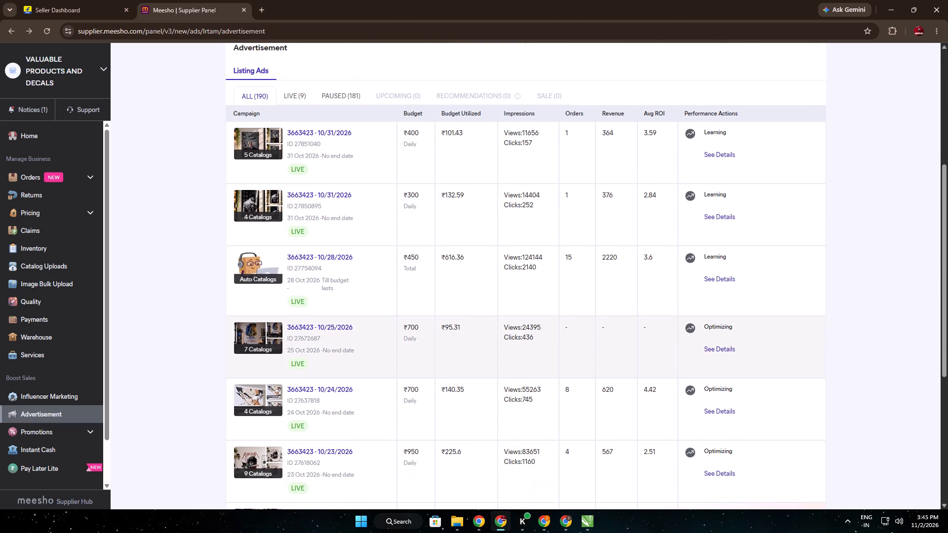
click(713, 348)
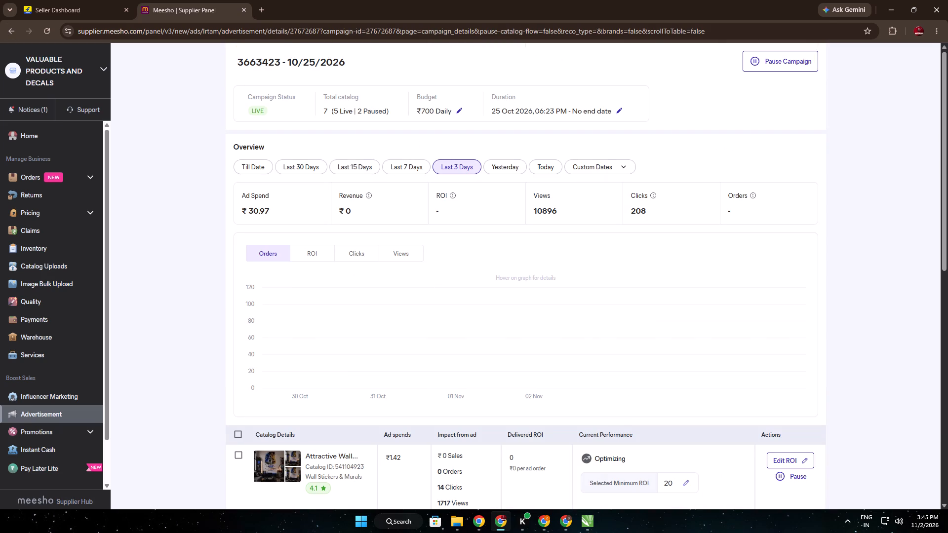
click(260, 162)
scroll(305, 373, down, 12)
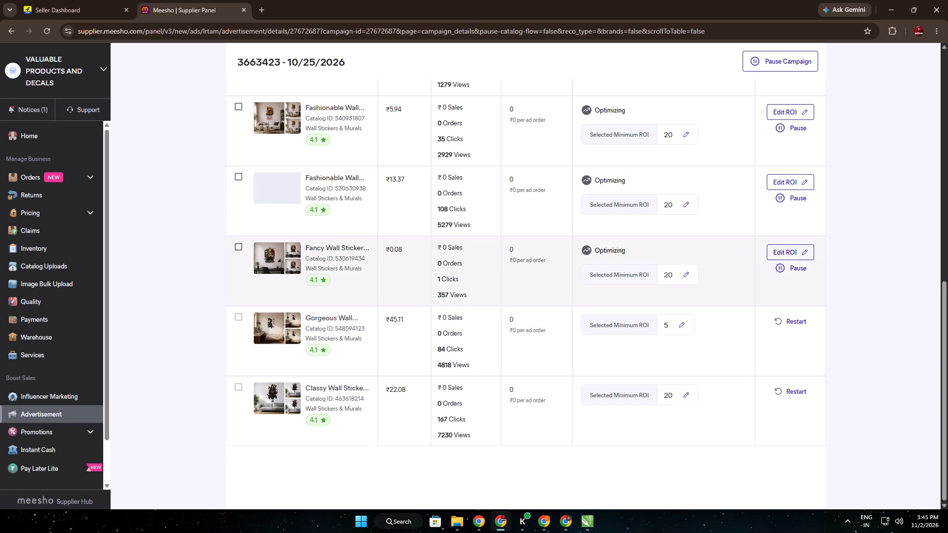
Switch to the INNOVATE PRODUCTES supplier account's browser window and review its advertisement campaign list.
click(536, 520)
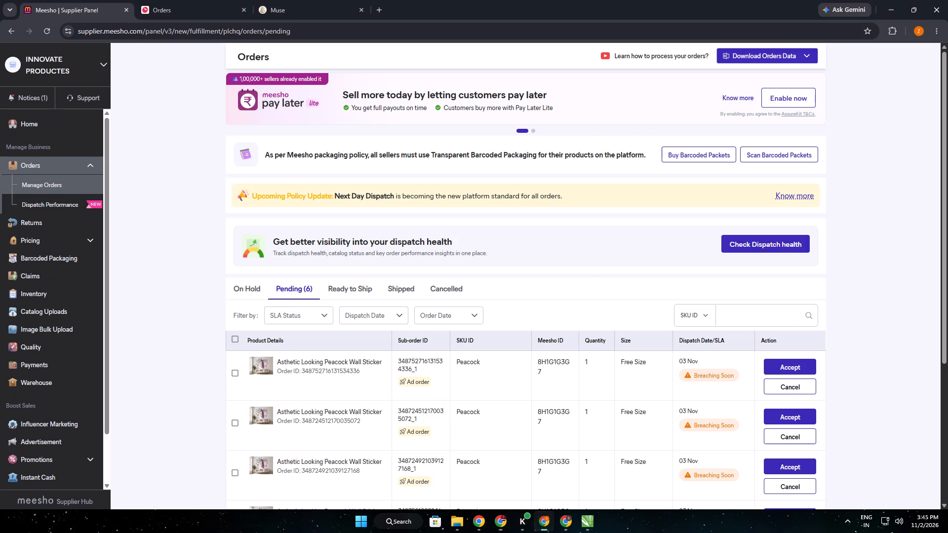
click(57, 445)
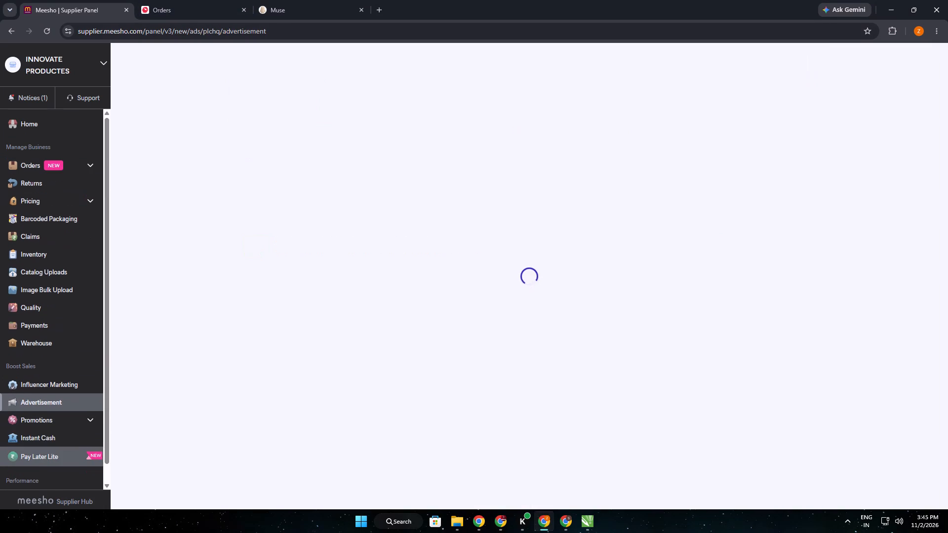
scroll(324, 501, down, 1)
scroll(392, 399, down, 2)
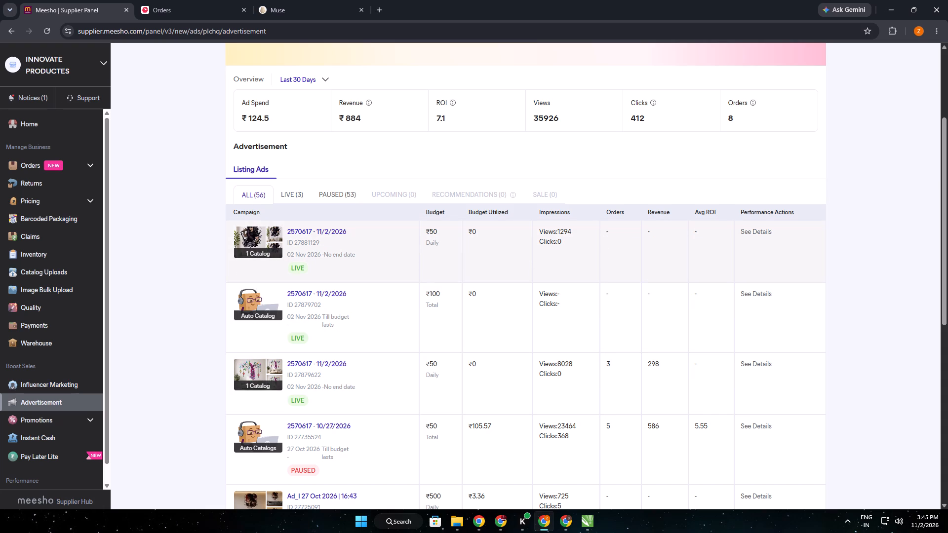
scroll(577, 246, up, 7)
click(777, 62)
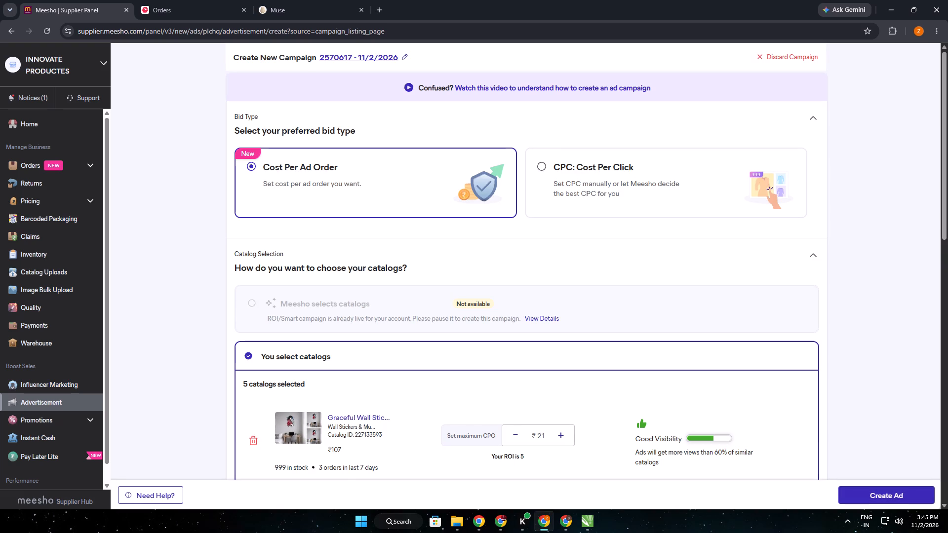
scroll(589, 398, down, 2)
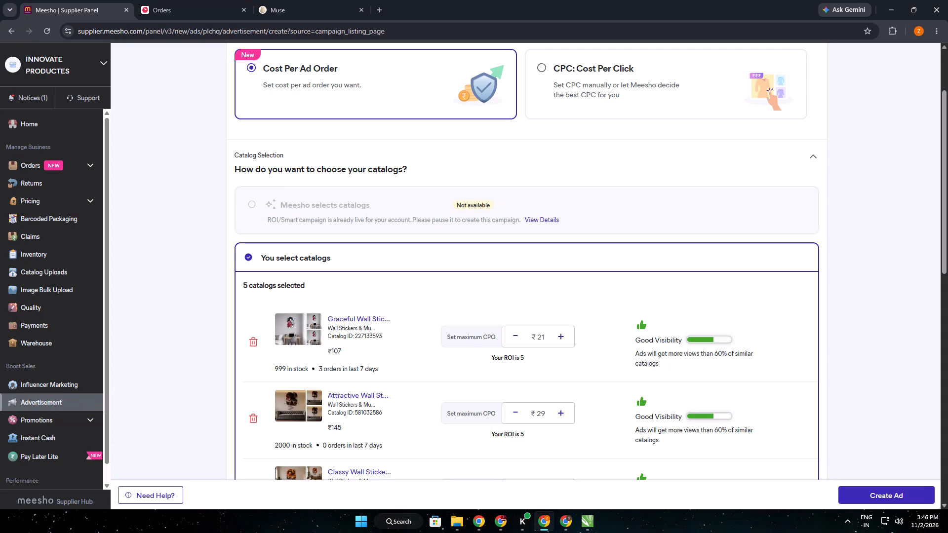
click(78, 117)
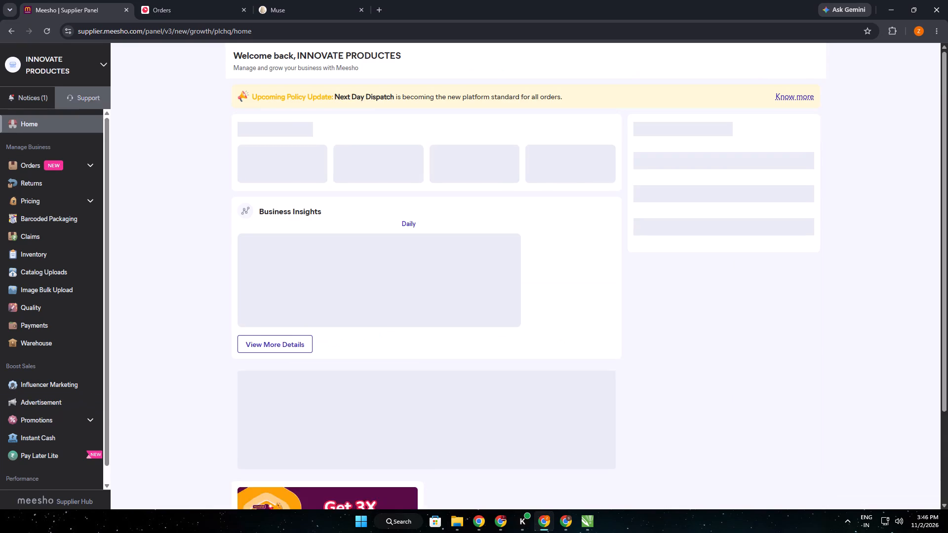
Open the INNOVATE PRODUCTES account's pending orders from its home page.
click(317, 170)
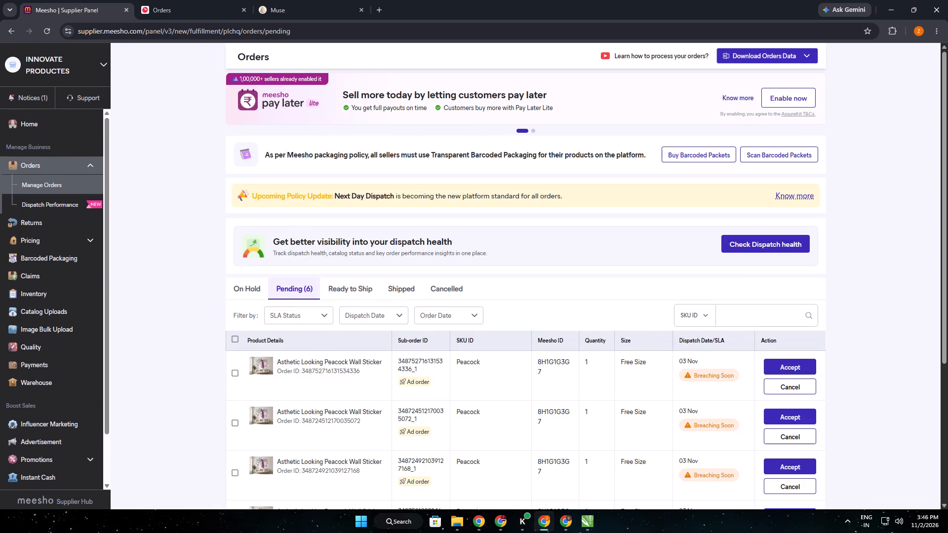
scroll(67, 347, down, 4)
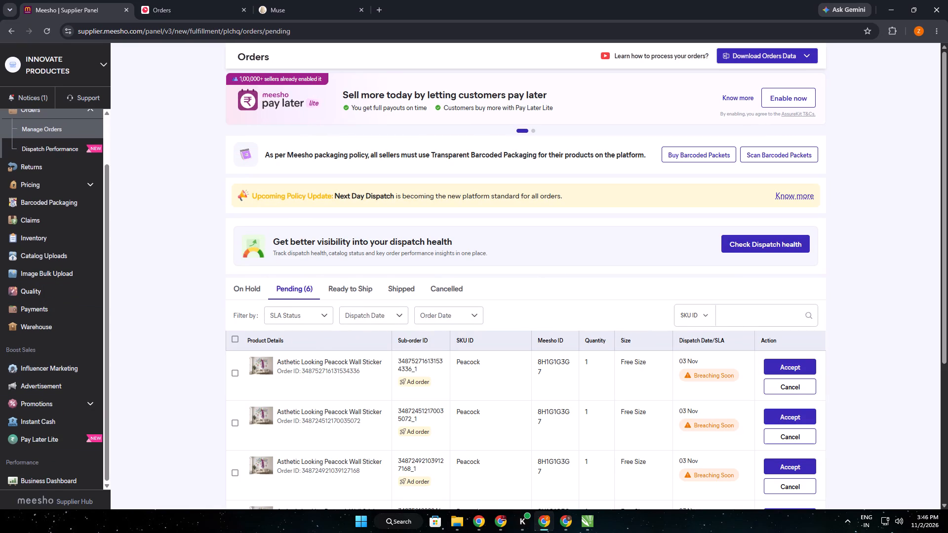
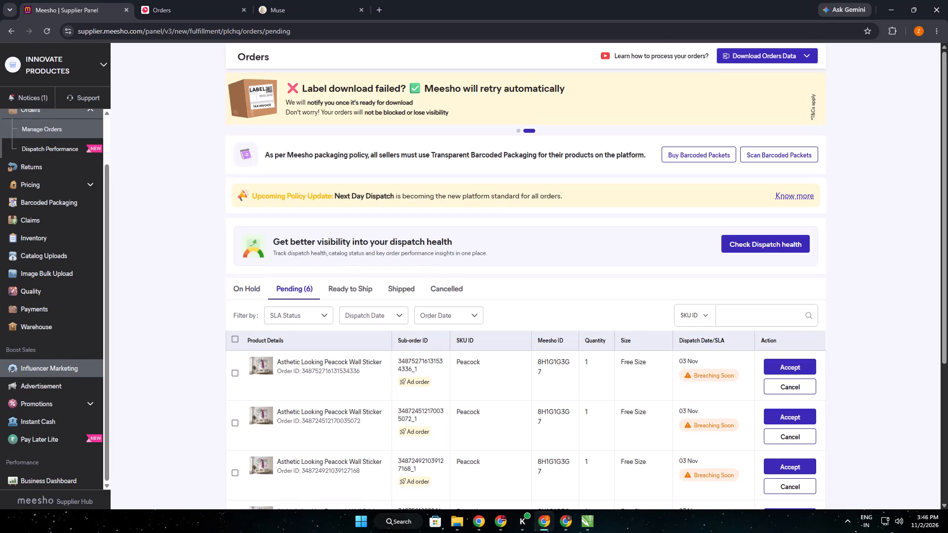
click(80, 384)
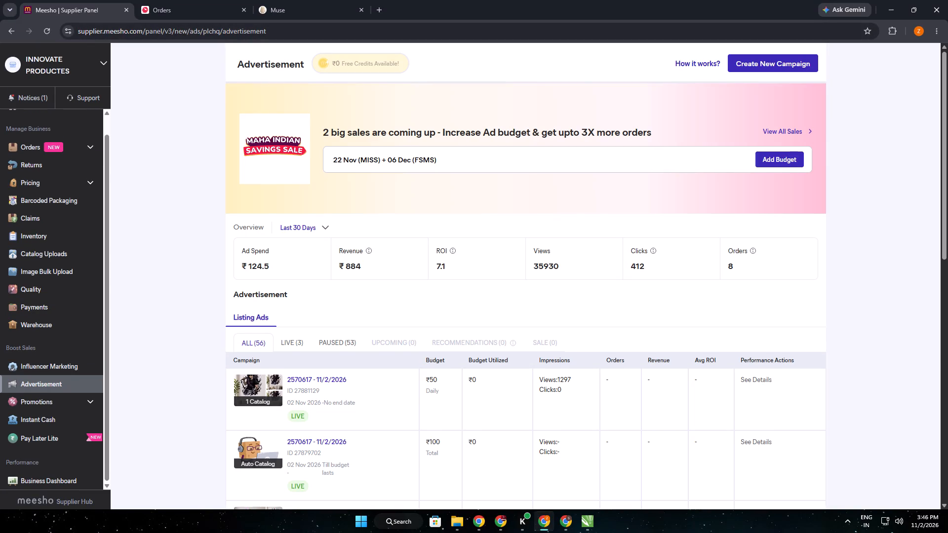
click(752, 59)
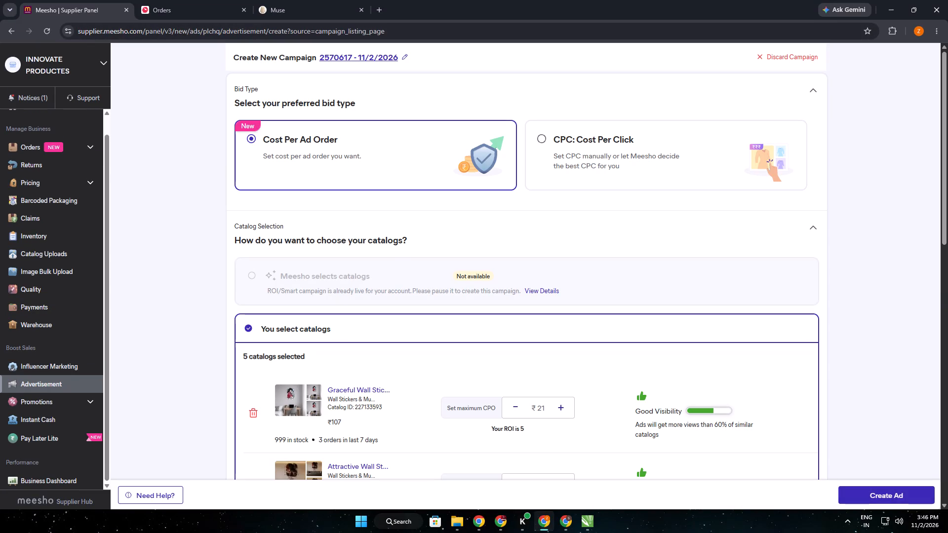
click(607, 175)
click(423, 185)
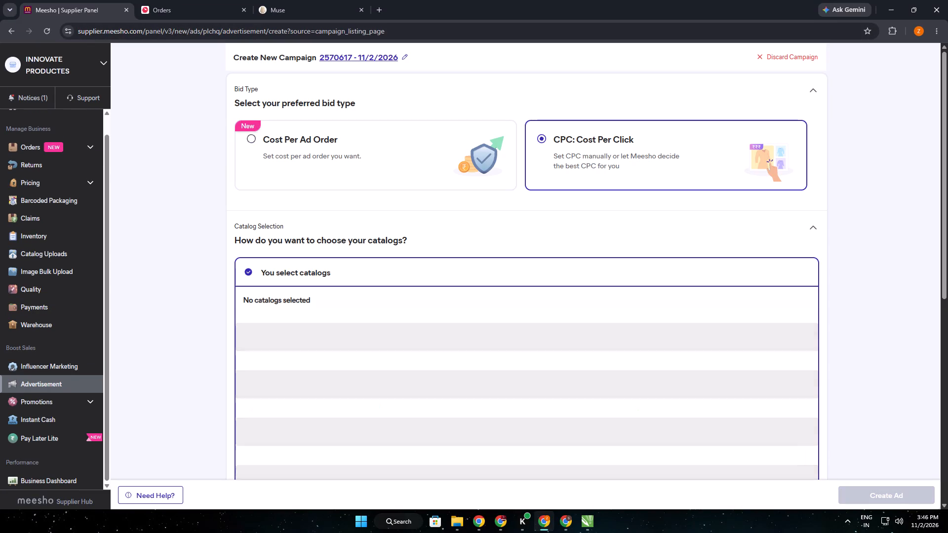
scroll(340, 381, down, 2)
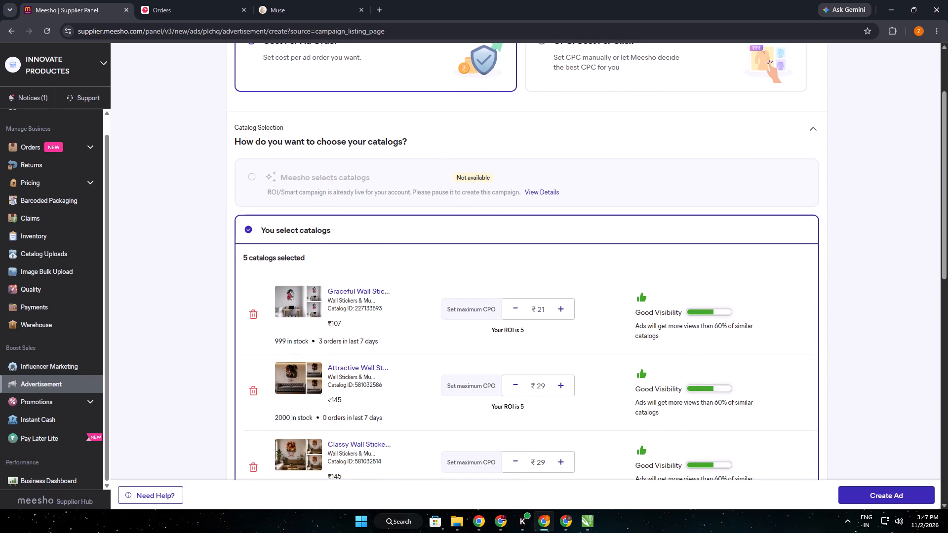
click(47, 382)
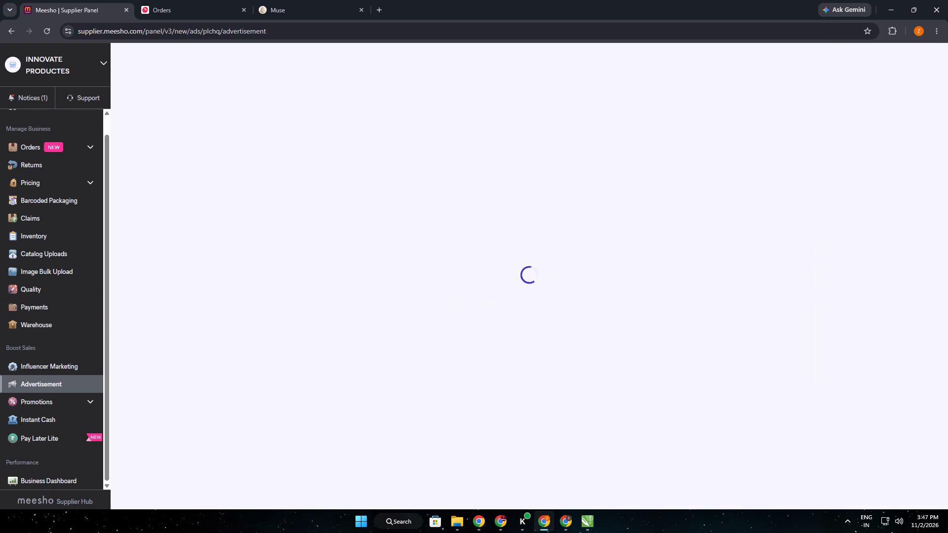
Review the INNOVATE PRODUCTES campaign list and the performance details of the live 11/2/2026 campaign with ID 27879622.
scroll(491, 300, down, 4)
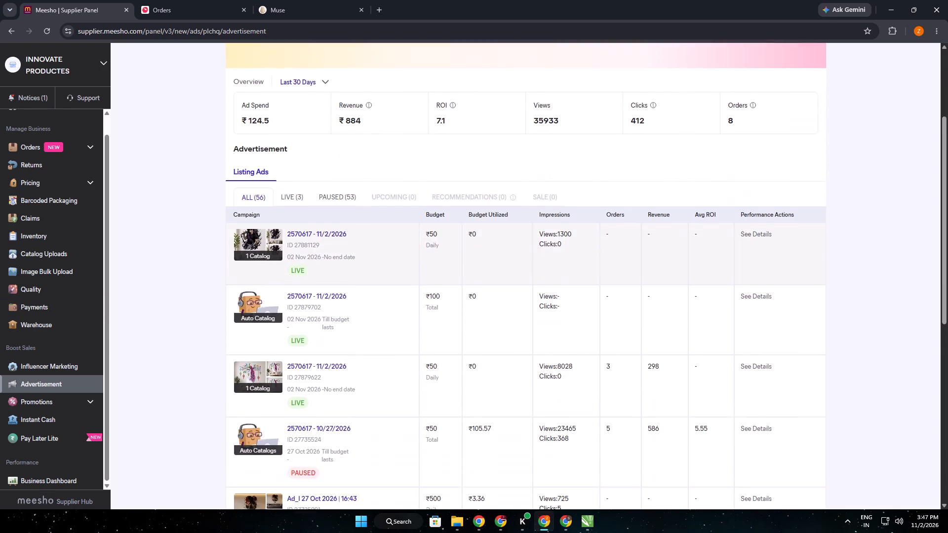
scroll(465, 301, down, 1)
drag(489, 266, 458, 273)
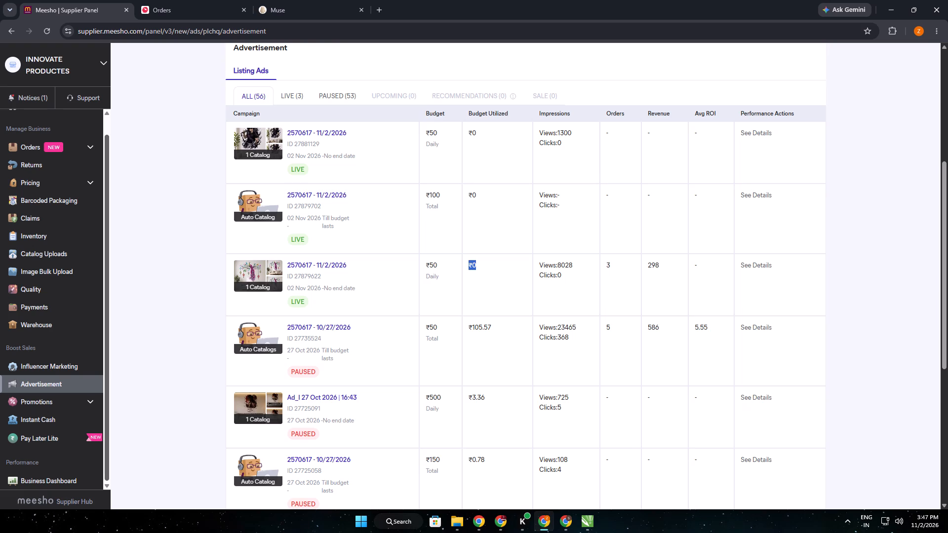
scroll(311, 218, up, 6)
scroll(508, 402, down, 5)
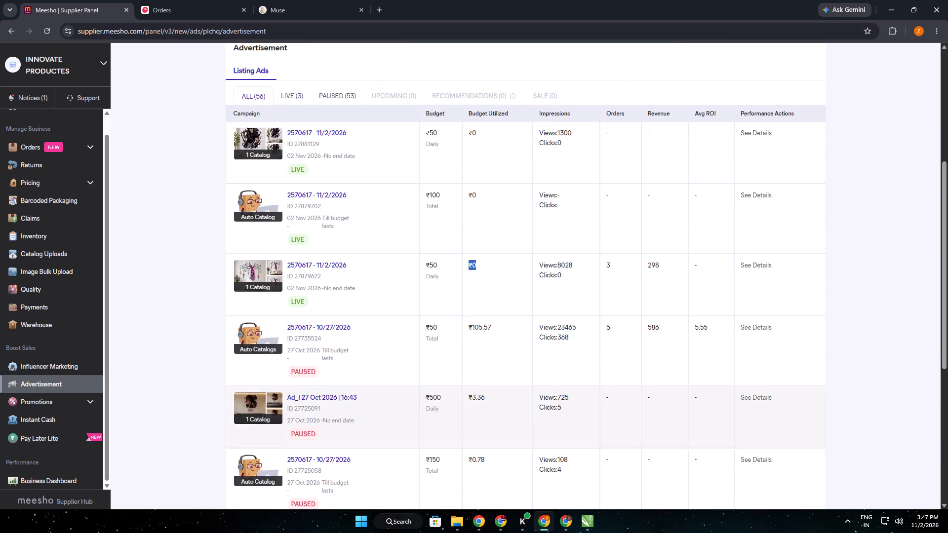
click(759, 269)
scroll(395, 351, down, 5)
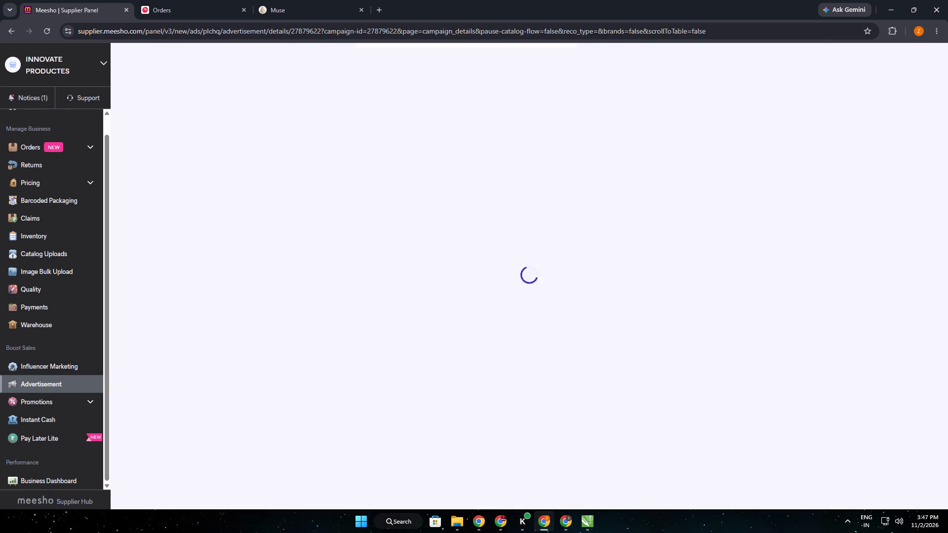
scroll(533, 341, down, 3)
scroll(649, 351, up, 6)
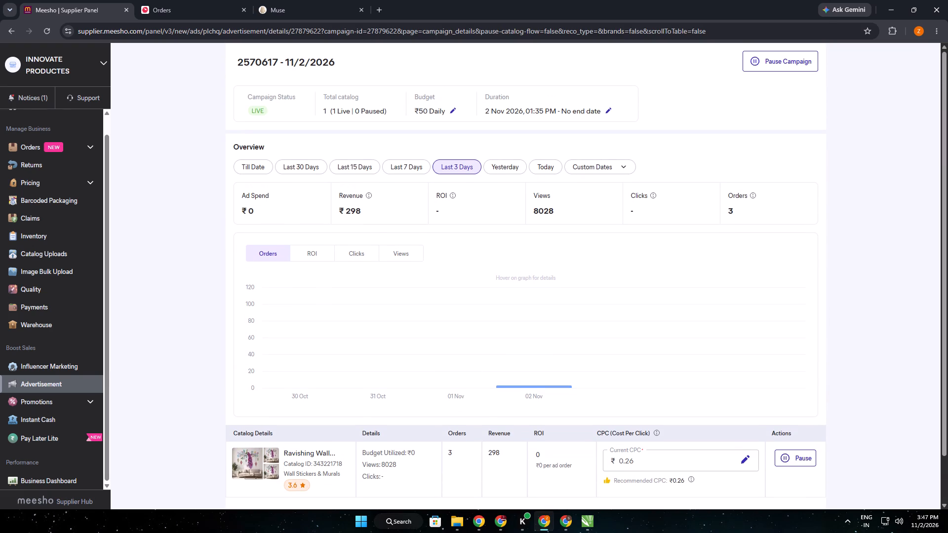
click(15, 31)
scroll(650, 264, down, 2)
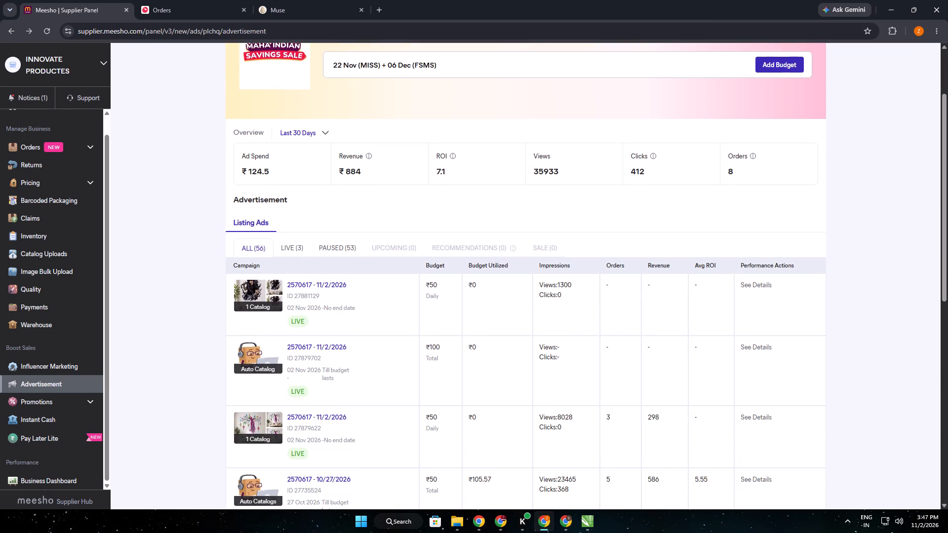
Start a new advertisement campaign with the CPC: Cost Per Click bid type.
scroll(694, 298, up, 4)
click(778, 64)
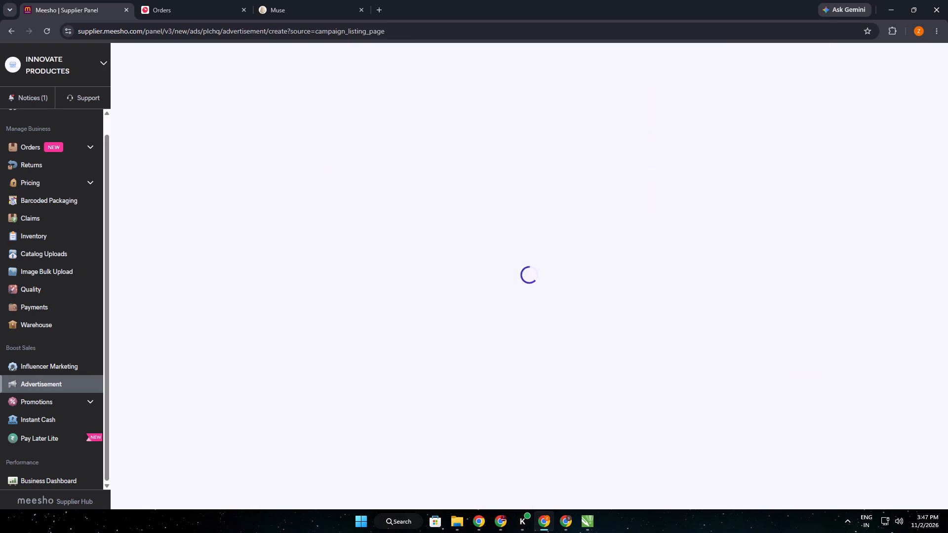
click(631, 176)
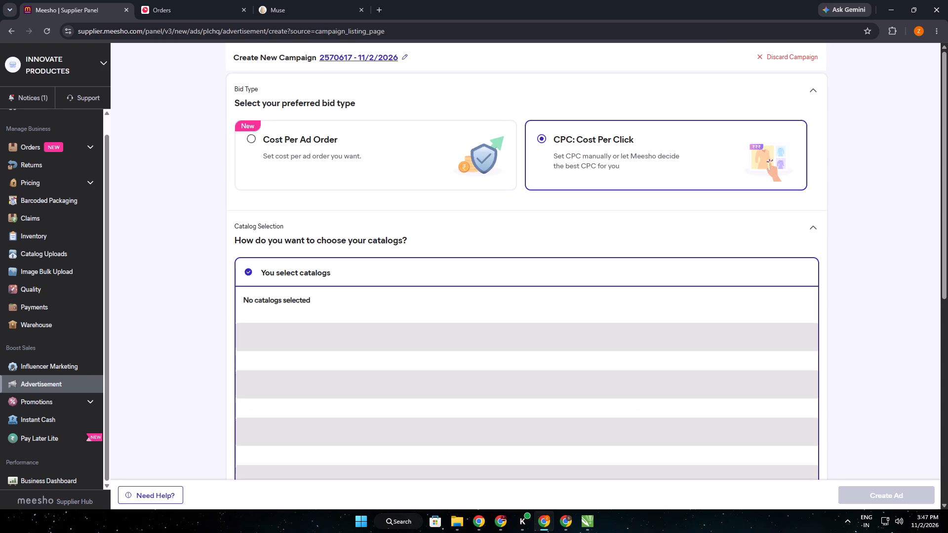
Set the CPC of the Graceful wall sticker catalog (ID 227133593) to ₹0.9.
scroll(373, 398, down, 4)
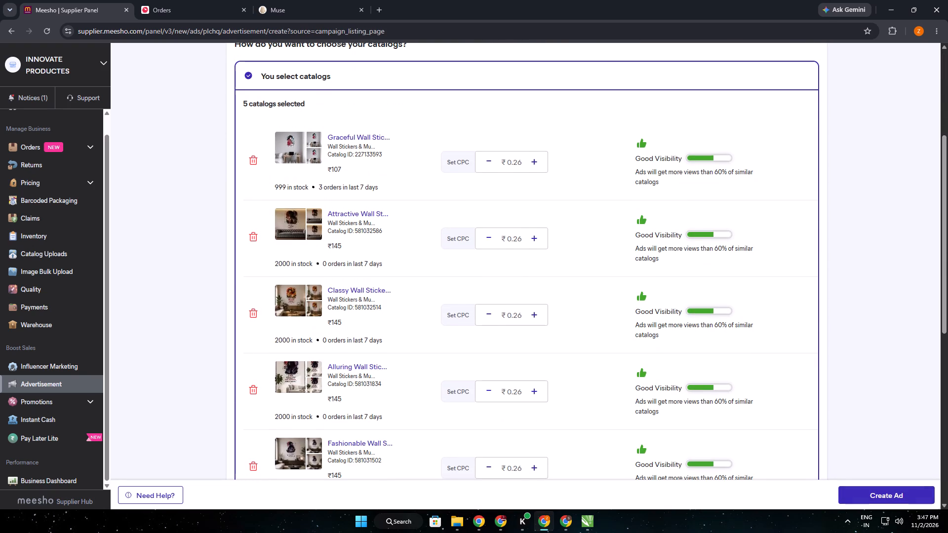
drag(524, 165, 496, 171)
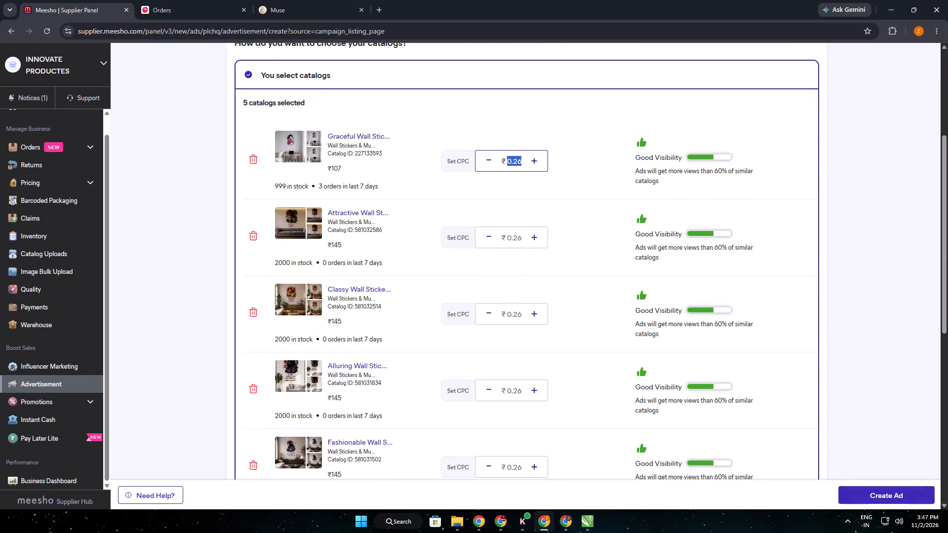
key(9)
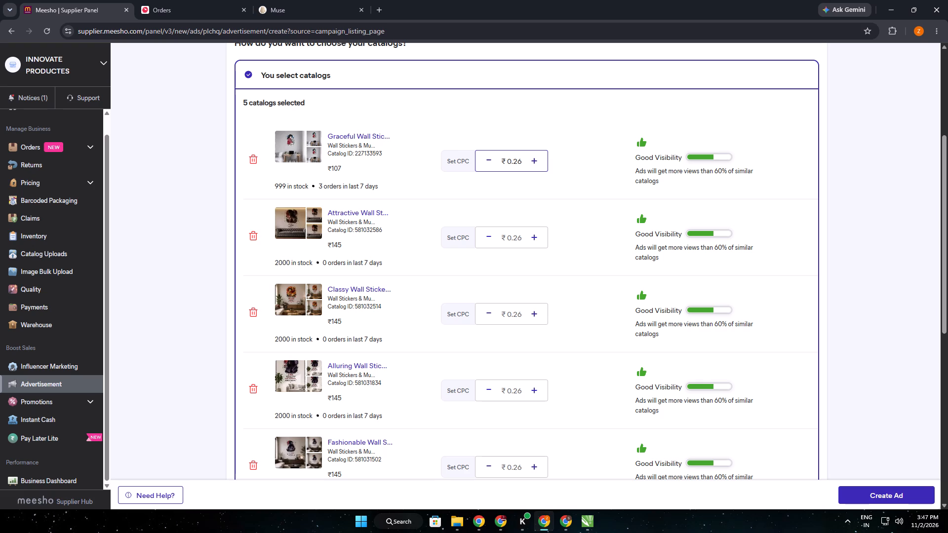
key(BackSpace)
key(BackSpace)
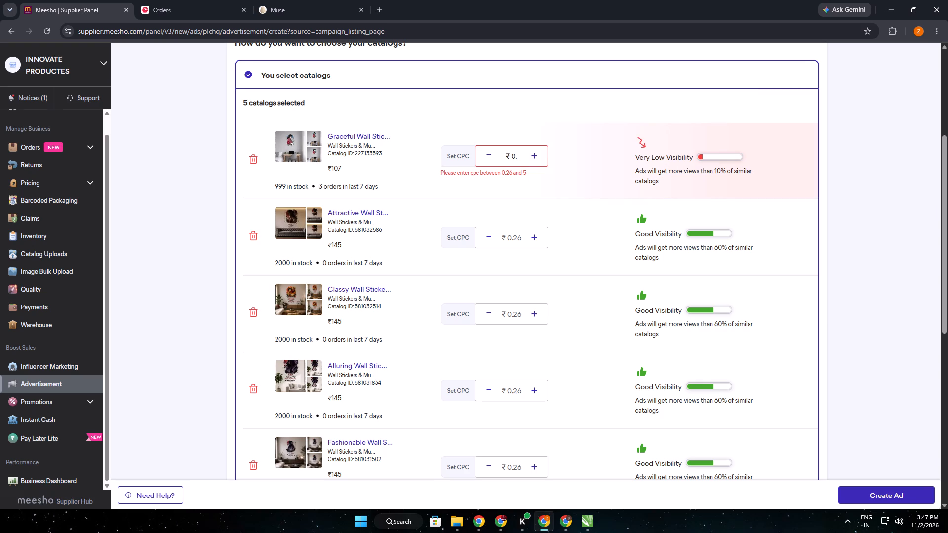
text(90)
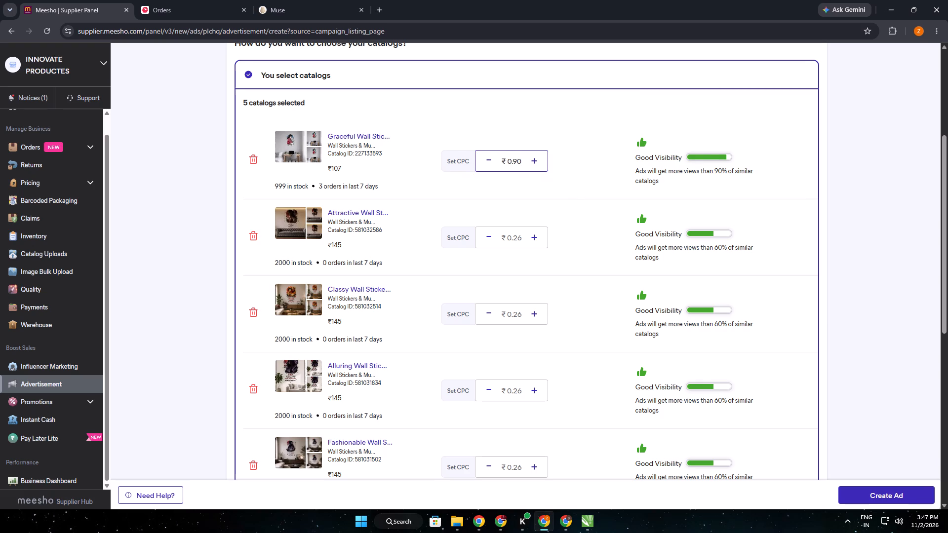
key(BackSpace)
key(BackSpace)
text(100)
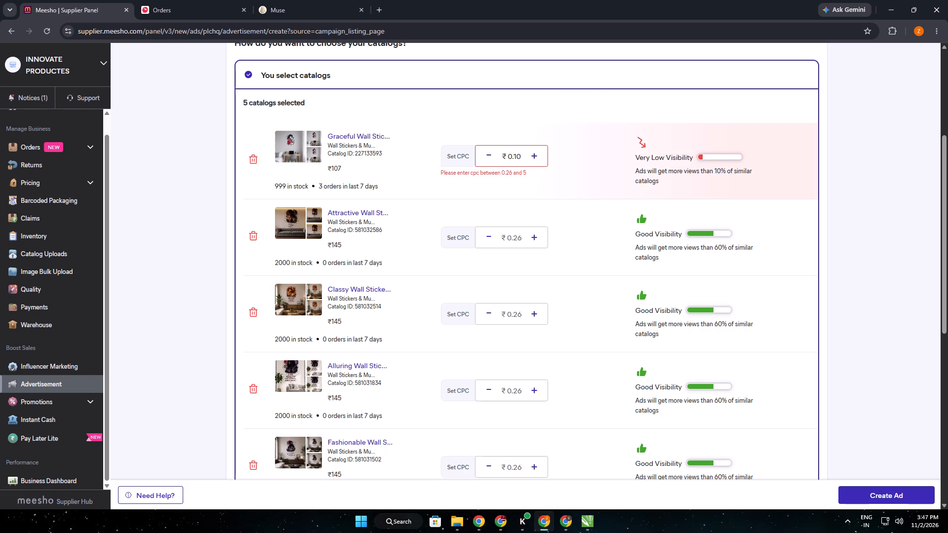
key(BackSpace)
key(BackSpace)
key(9)
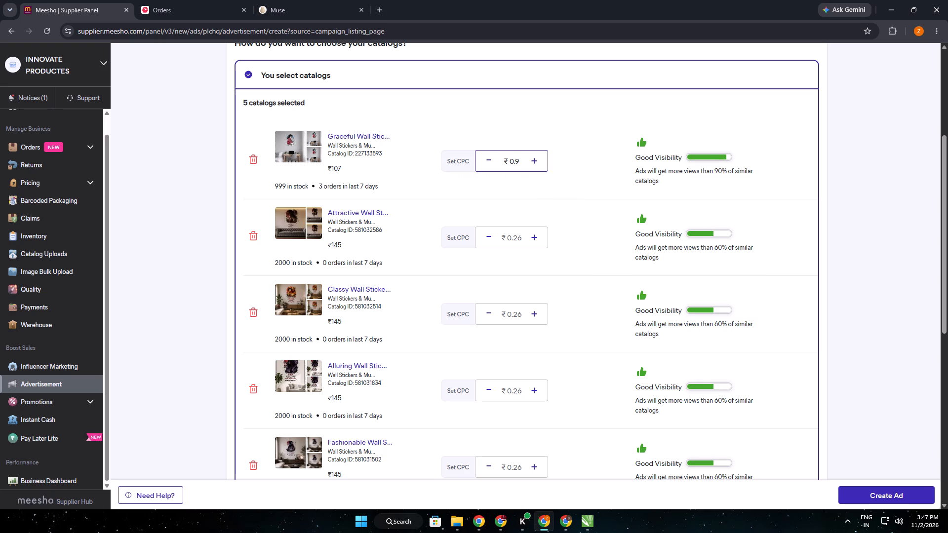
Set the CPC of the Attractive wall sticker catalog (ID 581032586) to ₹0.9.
drag(523, 238, 504, 241)
click(503, 242)
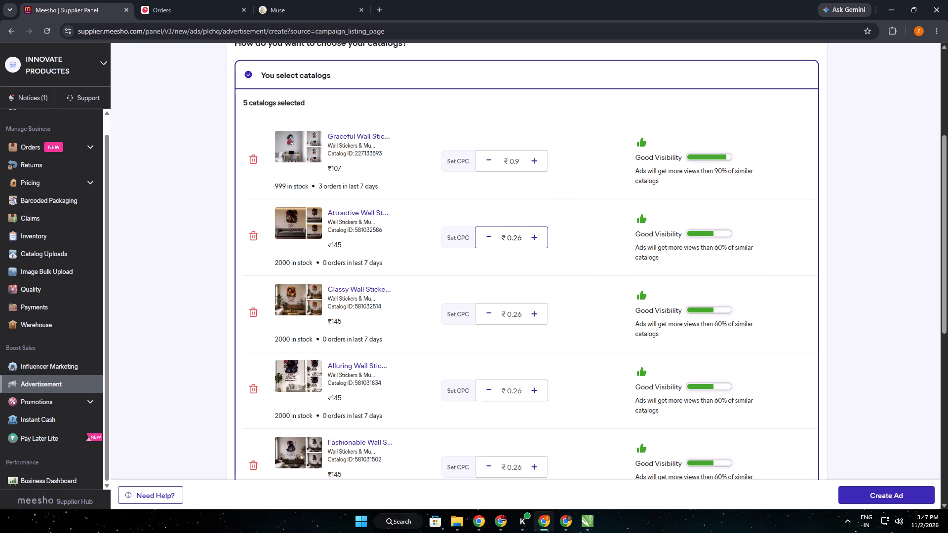
click(520, 238)
key(BackSpace)
key(BackSpace)
key(9)
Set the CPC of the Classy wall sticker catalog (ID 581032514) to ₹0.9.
click(522, 313)
text(99)
click(521, 315)
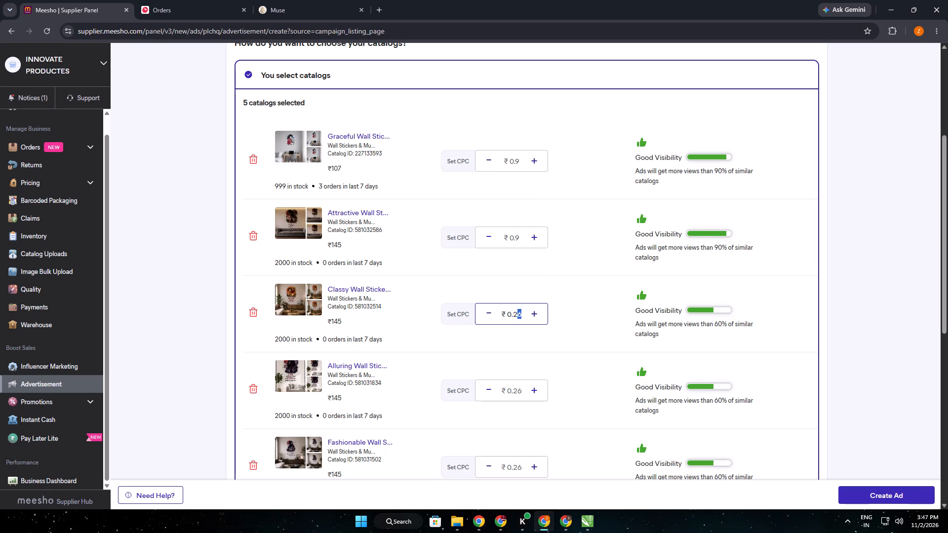
key(BackSpace)
key(BackSpace)
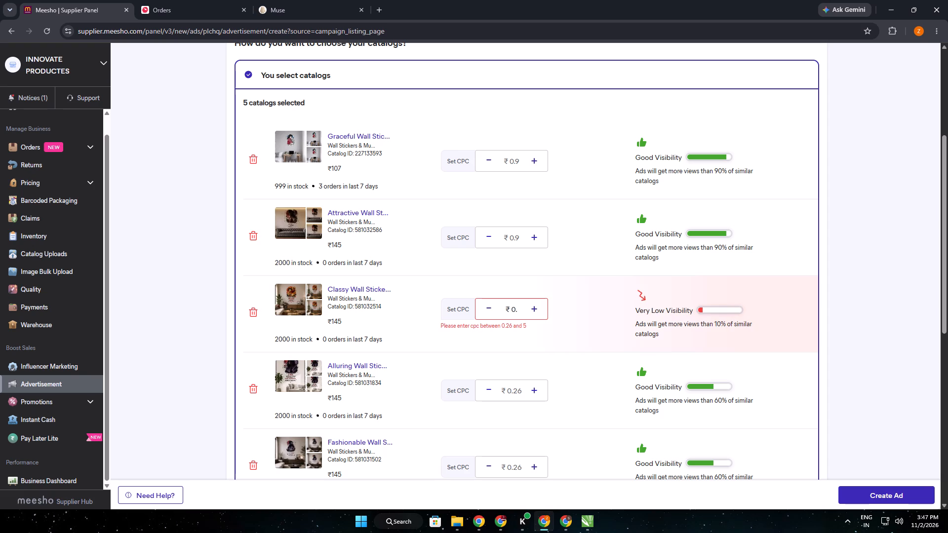
key(9)
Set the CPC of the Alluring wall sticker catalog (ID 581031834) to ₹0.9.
click(522, 386)
key(BackSpace)
key(BackSpace)
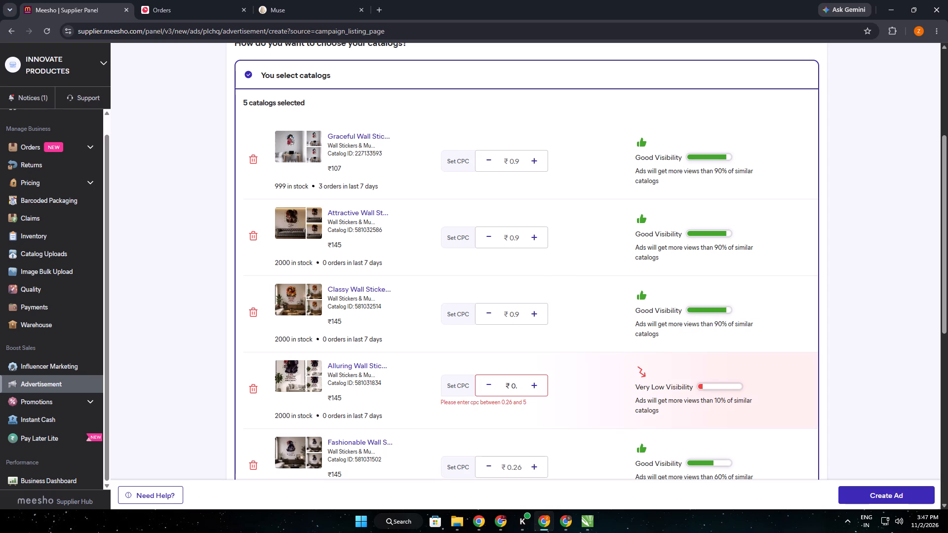
key(9)
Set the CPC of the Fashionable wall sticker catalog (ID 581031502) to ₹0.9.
scroll(530, 397, down, 3)
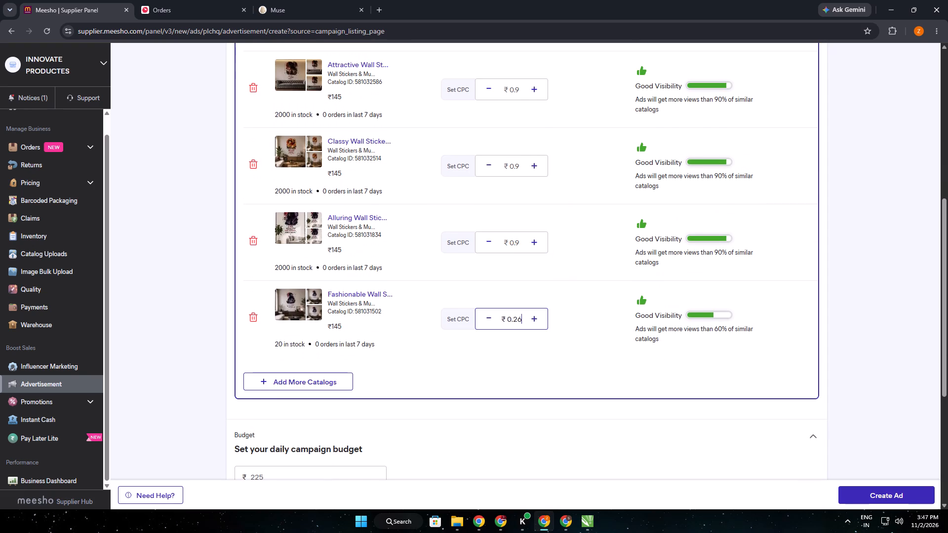
click(524, 317)
key(BackSpace)
key(BackSpace)
key(9)
key(6)
scroll(656, 324, up, 2)
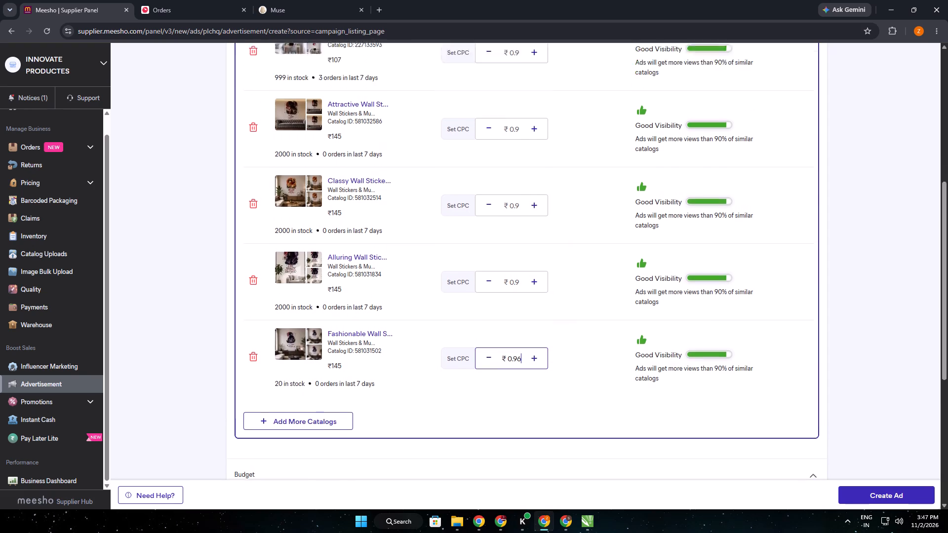
scroll(658, 324, up, 1)
click(518, 467)
key(BackSpace)
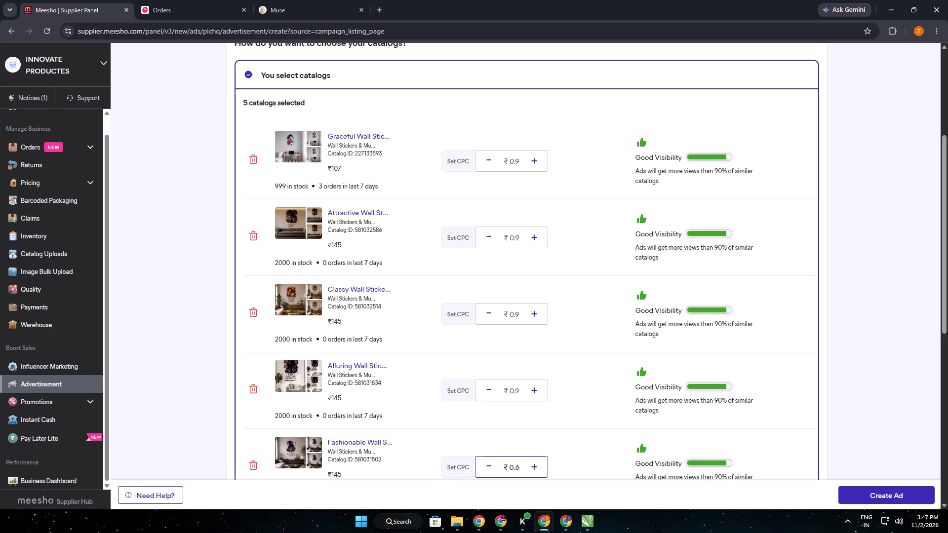
click(518, 467)
key(8)
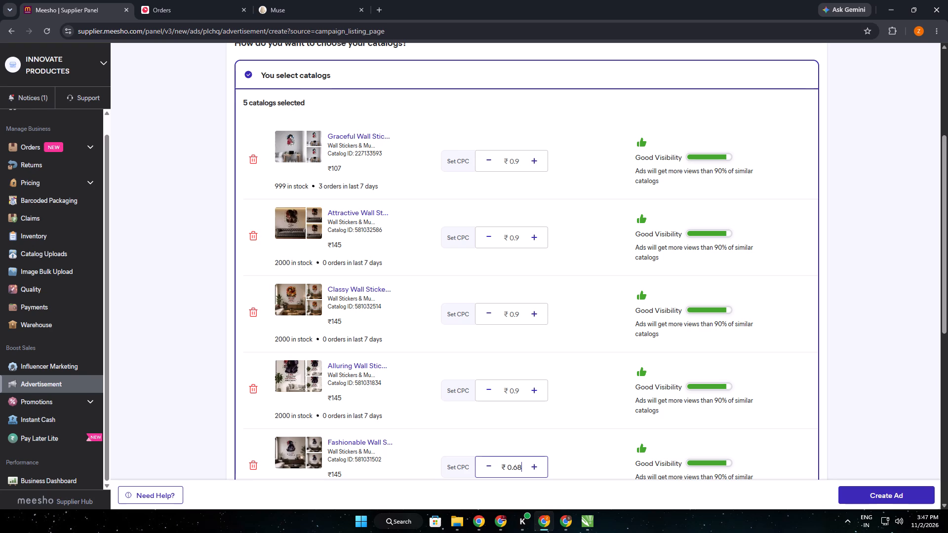
key(BackSpace)
key(BackSpace)
key(9)
Set the new campaign's daily budget to ₹50.
scroll(614, 371, up, 9)
scroll(399, 228, up, 3)
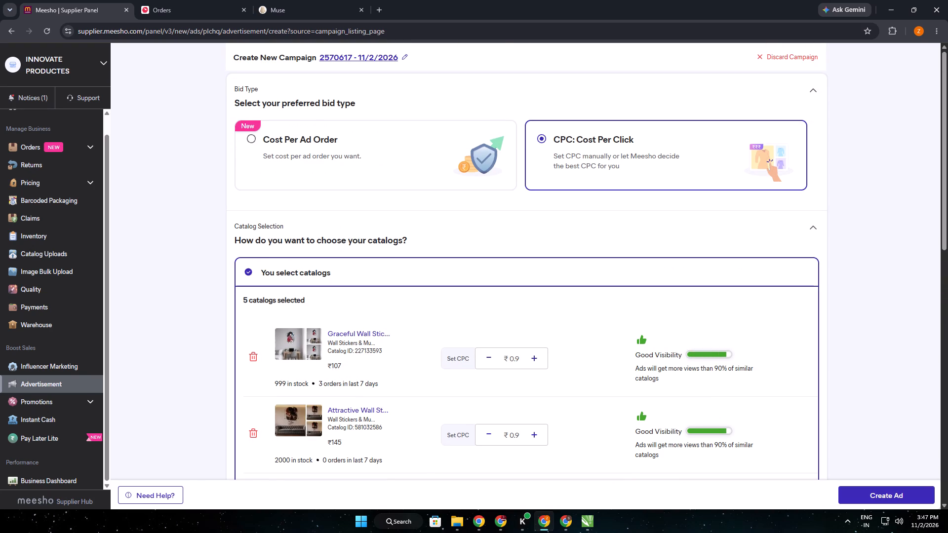
scroll(564, 268, up, 4)
scroll(513, 228, down, 4)
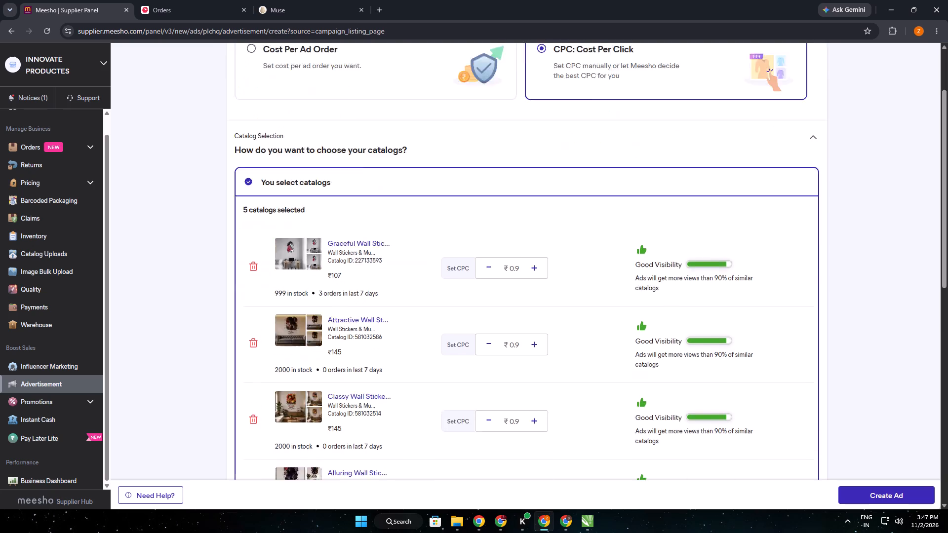
scroll(522, 249, down, 9)
drag(264, 236, 259, 236)
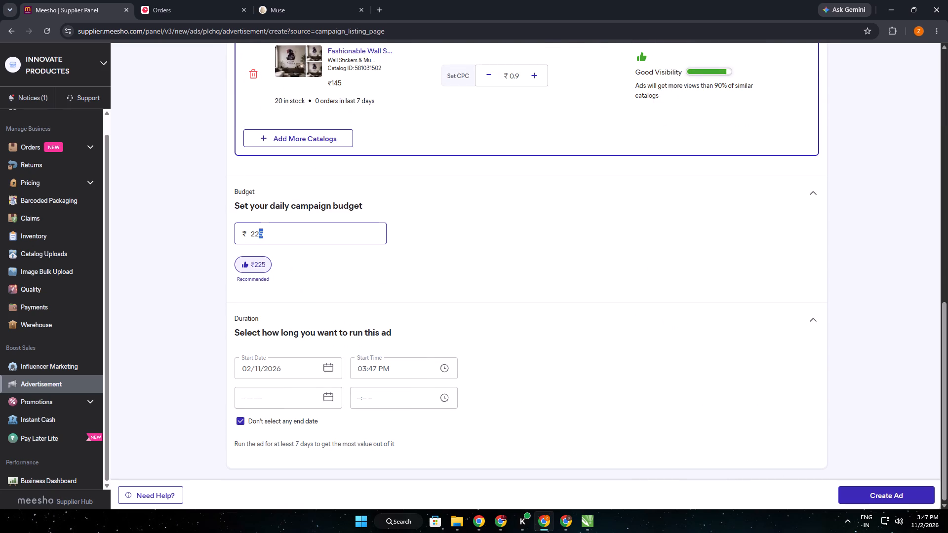
drag(259, 236, 245, 241)
text(50)
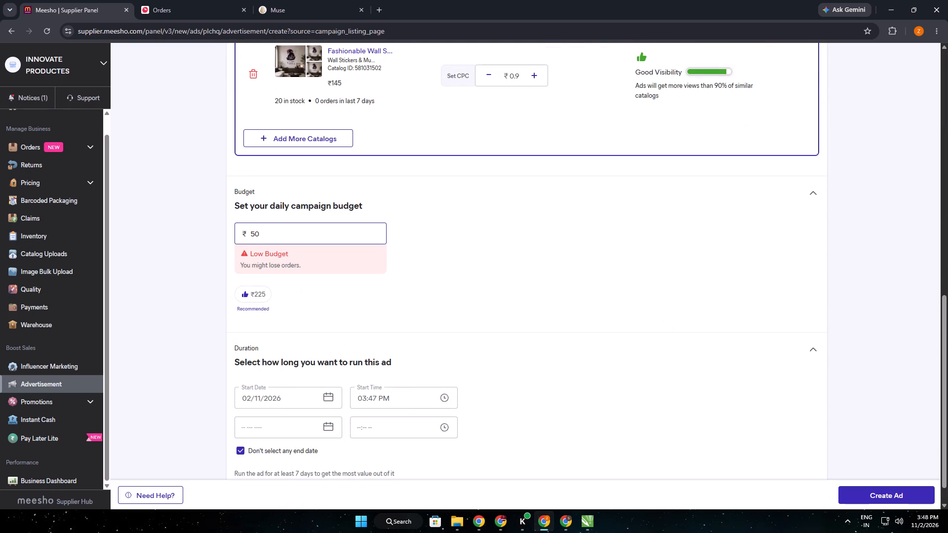
Create and submit the ₹50-a-day CPC campaign with the five wall sticker catalogs.
click(865, 496)
scroll(721, 363, down, 6)
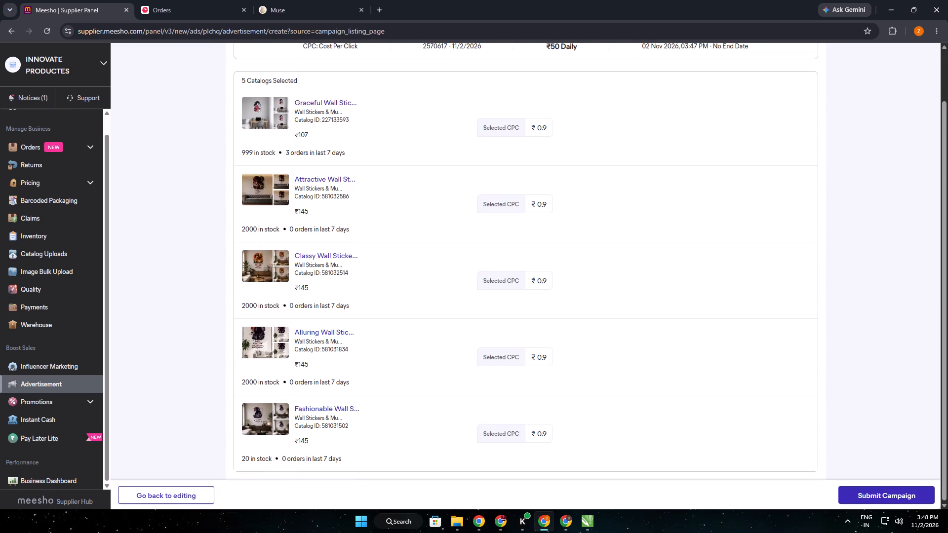
click(863, 490)
click(491, 337)
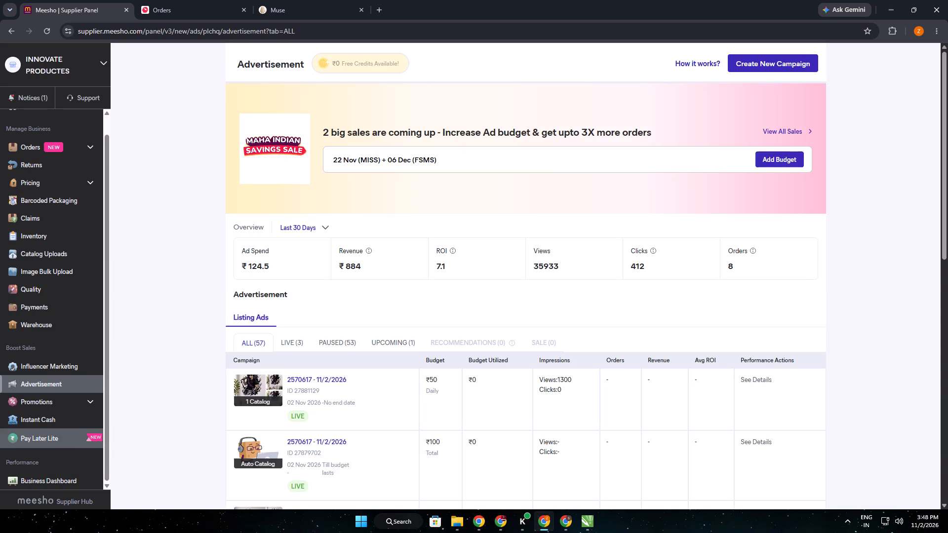
Open the unscheduled payments of the INNOVATE PRODUCTES account and examine the net order amount of each shipped order.
click(79, 152)
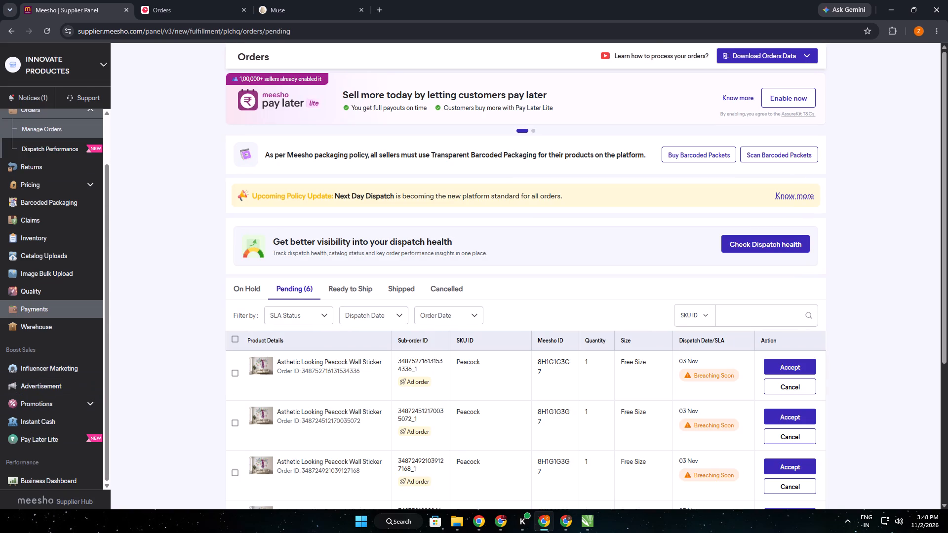
click(72, 312)
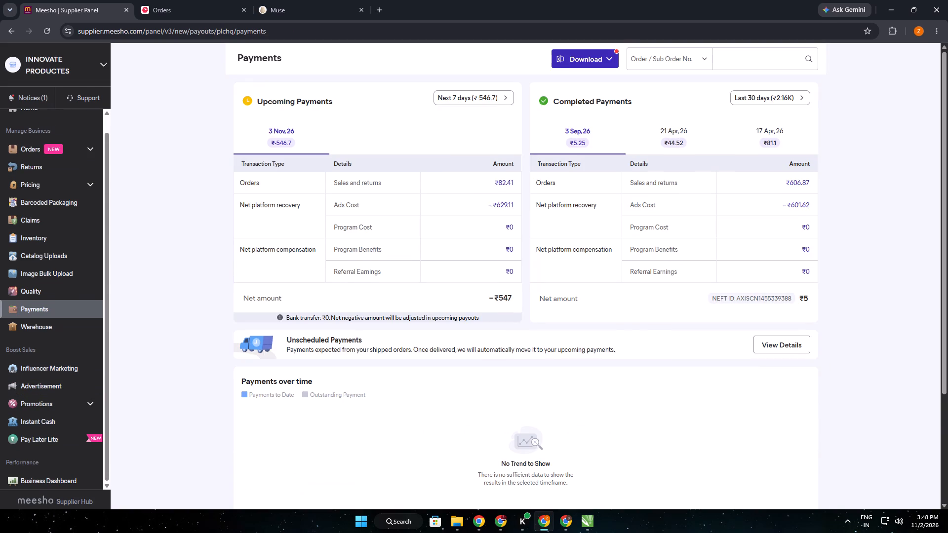
click(766, 348)
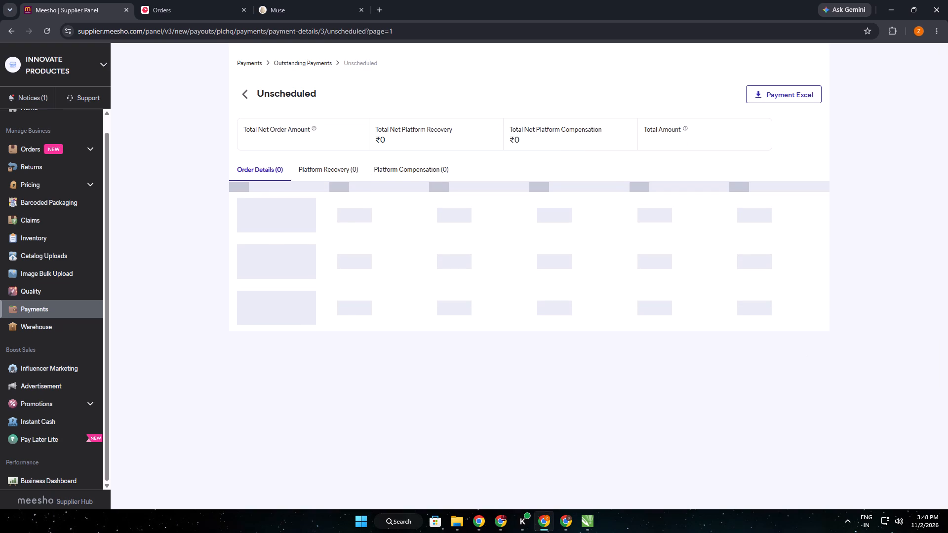
drag(737, 223, 758, 227)
click(744, 224)
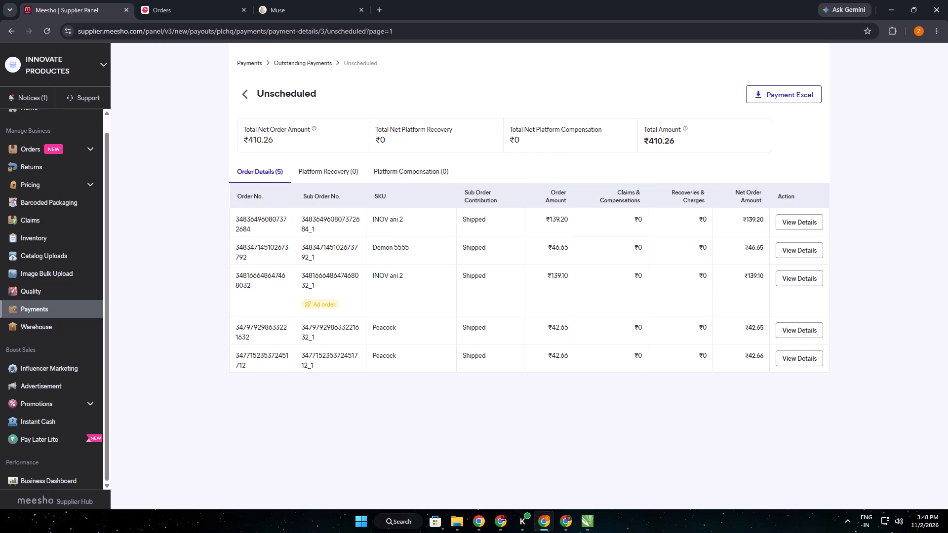
drag(734, 220, 757, 258)
click(753, 279)
drag(735, 272, 766, 327)
click(759, 363)
drag(738, 214, 757, 243)
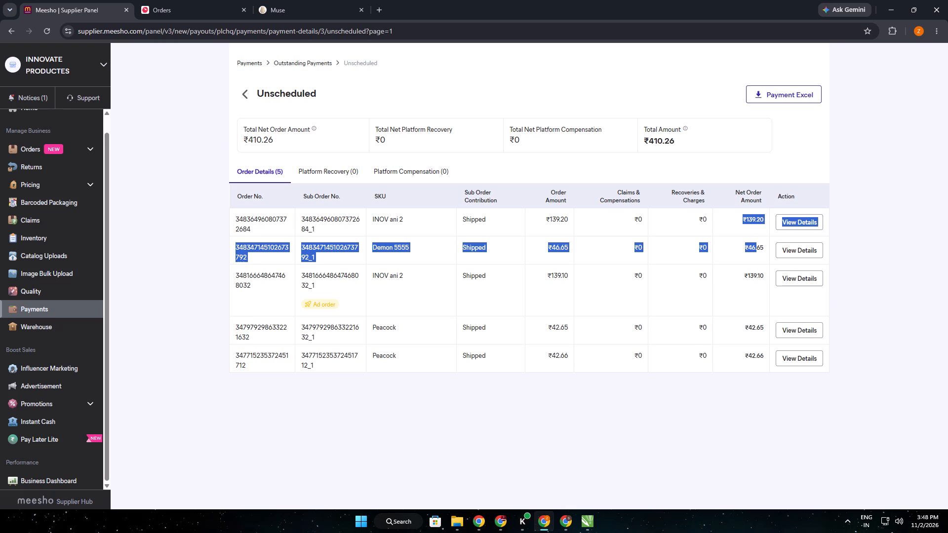
drag(739, 275, 756, 326)
click(750, 384)
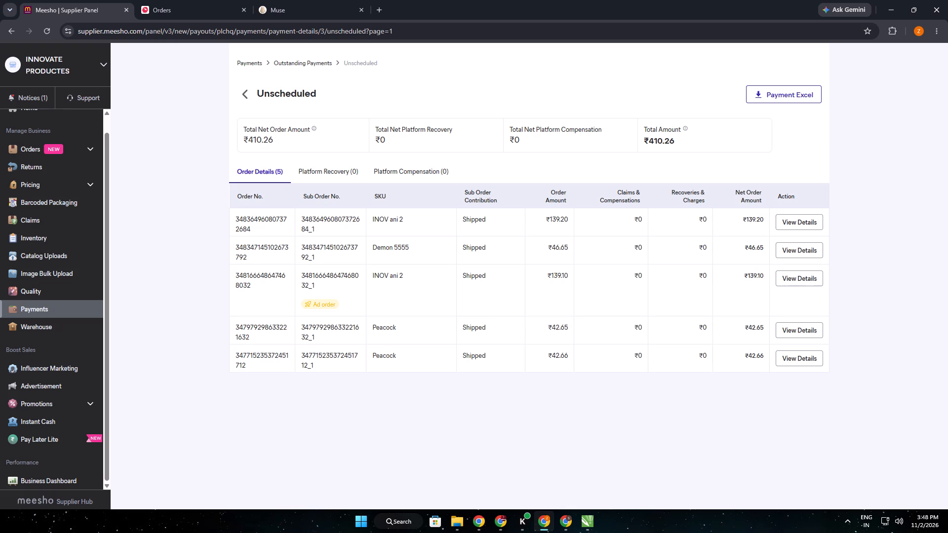
Review the pending orders and the returns overview of the INNOVATE PRODUCTES account.
scroll(75, 132, up, 3)
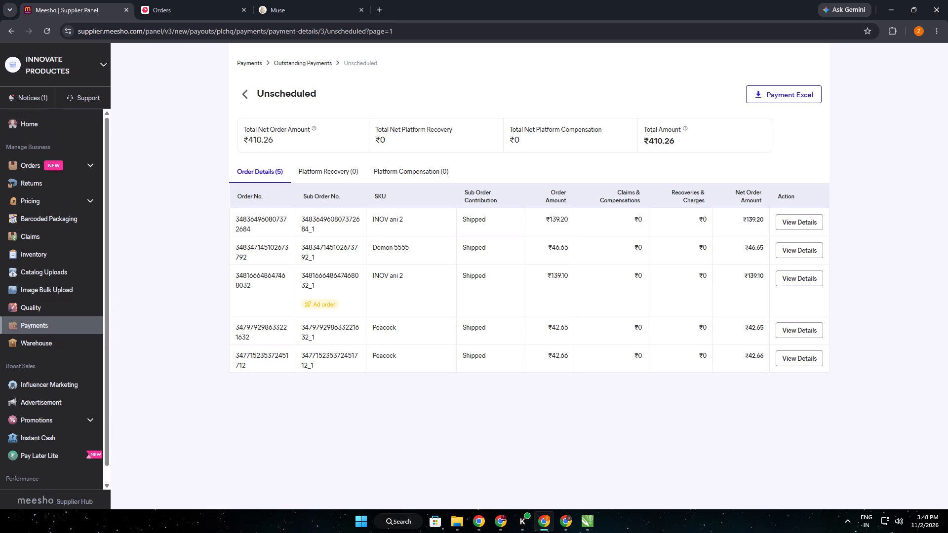
click(75, 132)
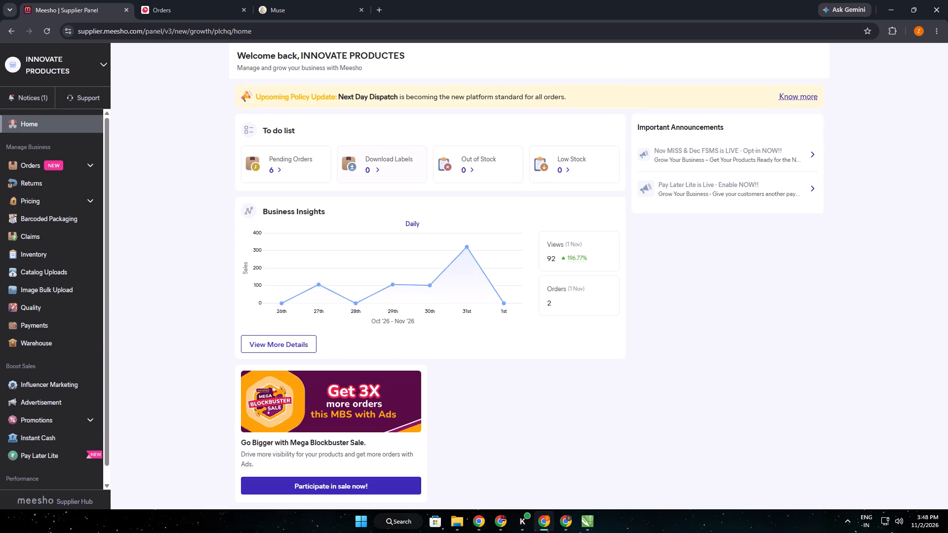
click(315, 165)
scroll(354, 344, down, 7)
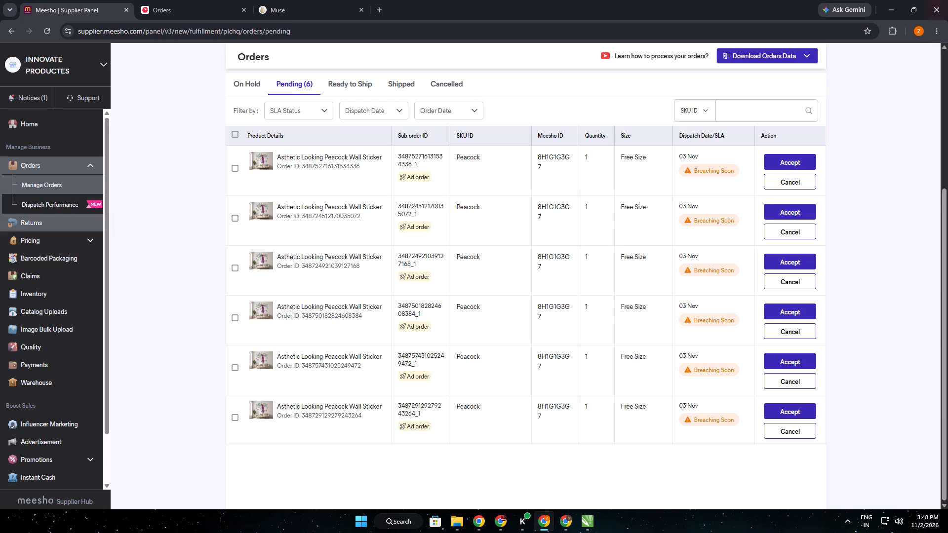
click(29, 122)
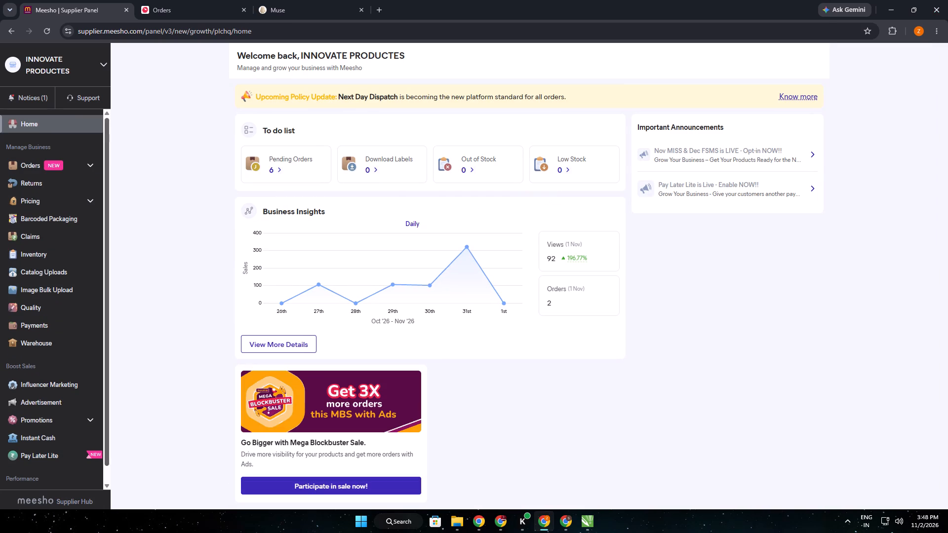
click(67, 190)
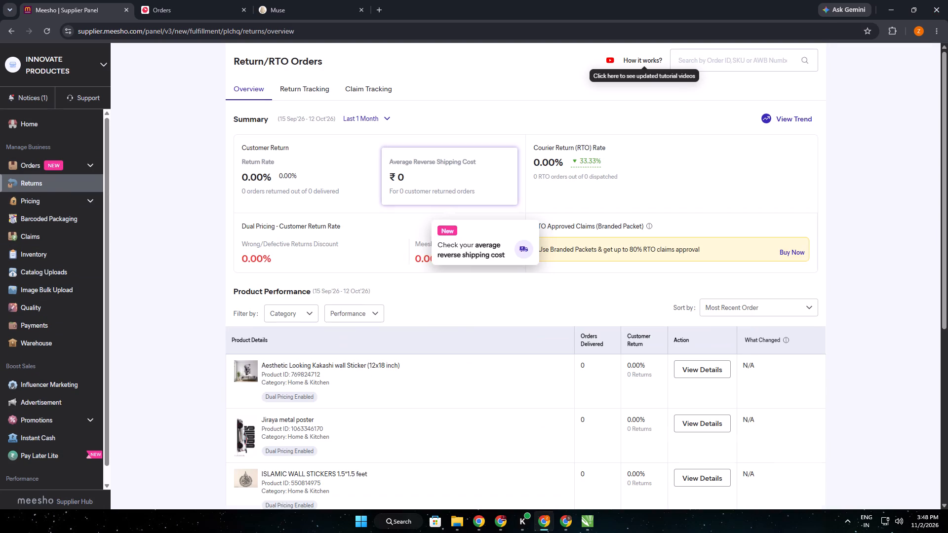
click(302, 100)
click(233, 105)
click(245, 91)
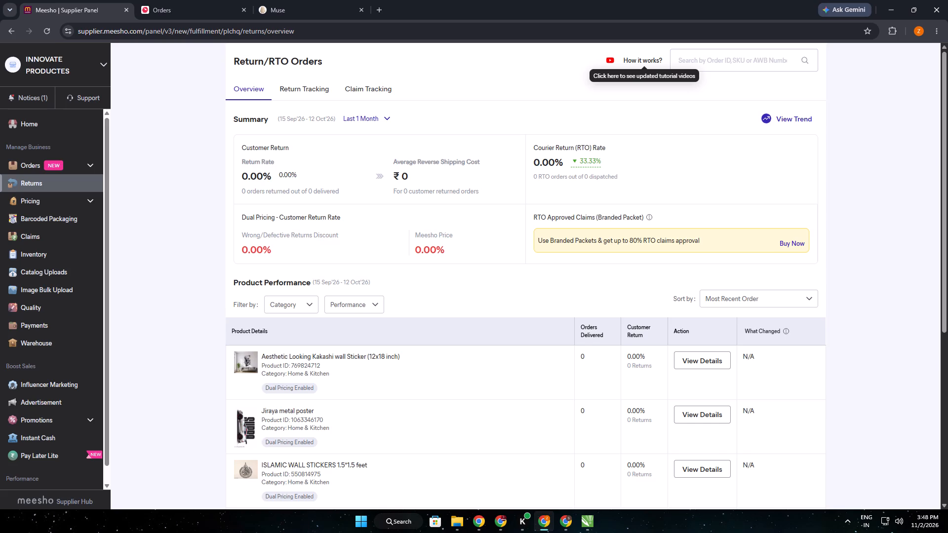
Switch to the VALUABLE PRODUCTS AND DECALS account and check its home dashboard.
click(885, 2)
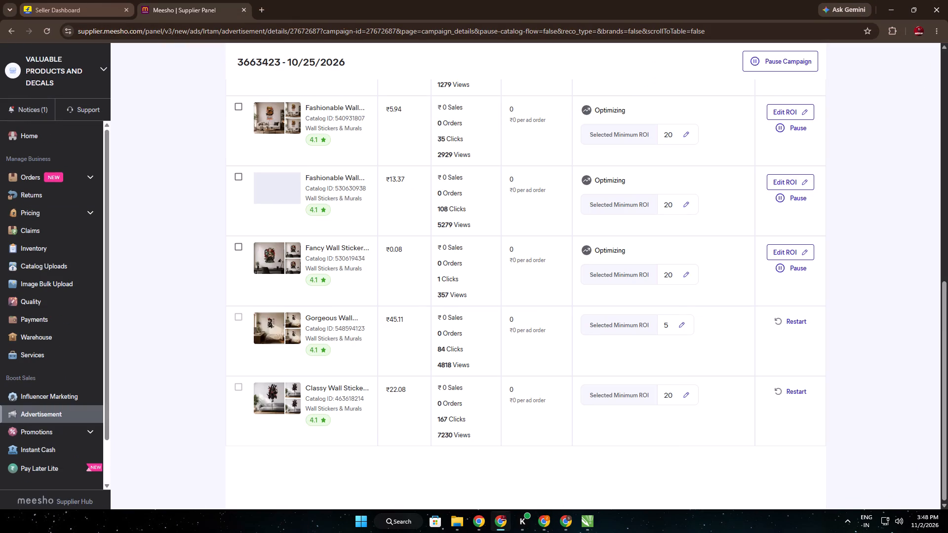
click(49, 132)
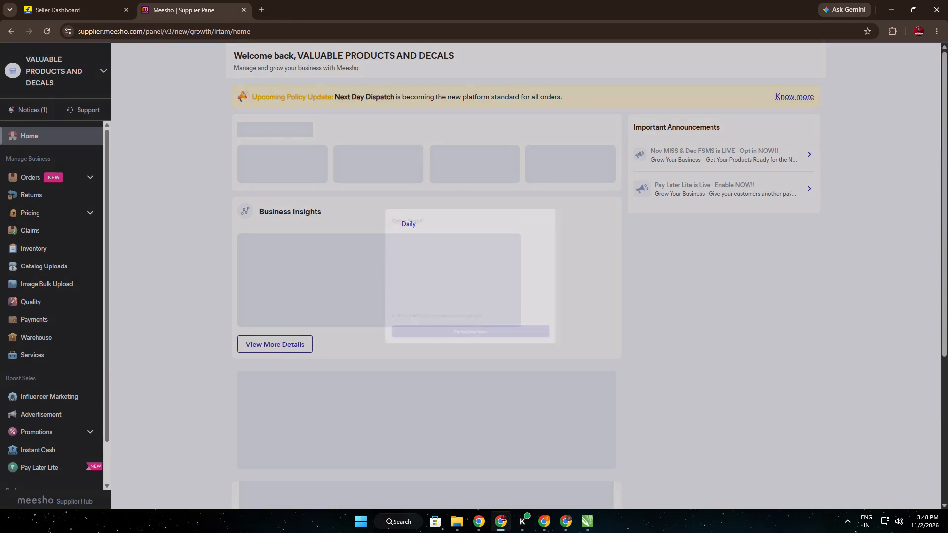
click(586, 188)
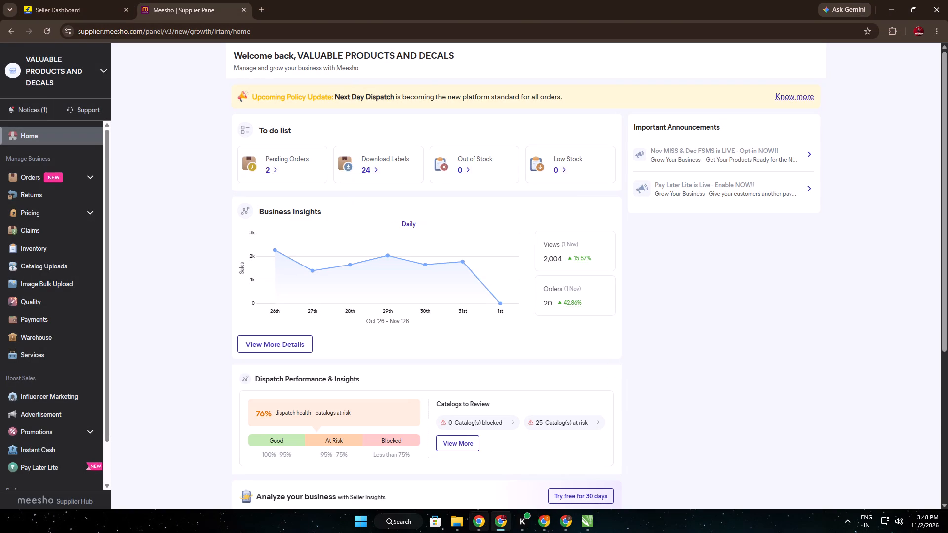
Switch to the TREND BRIDGE account and review its refreshed list of pending orders.
click(483, 526)
click(470, 0)
click(479, 0)
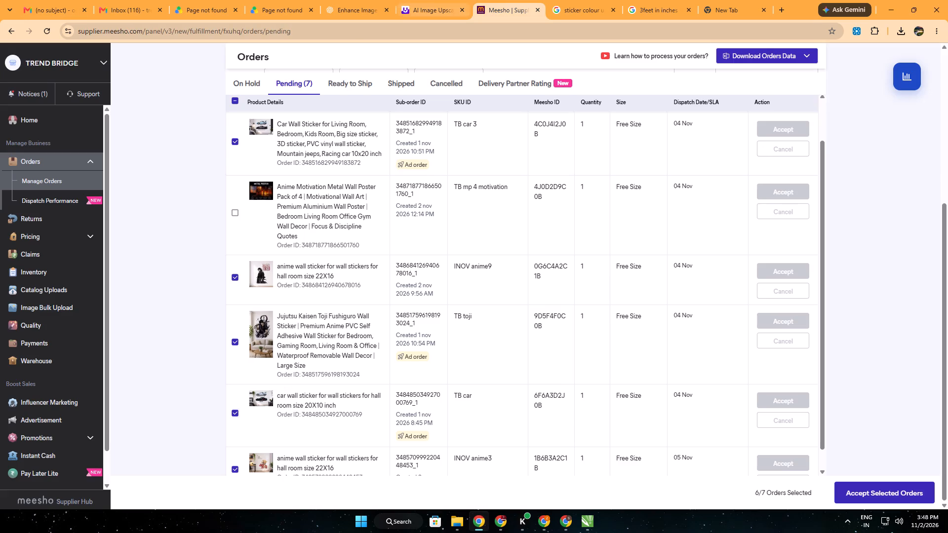
click(61, 99)
click(58, 111)
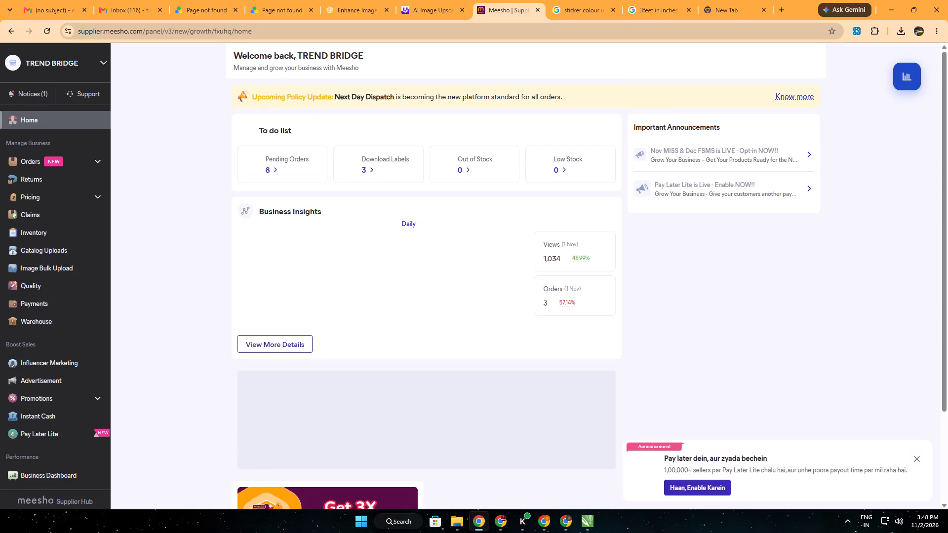
click(301, 174)
scroll(202, 375, down, 3)
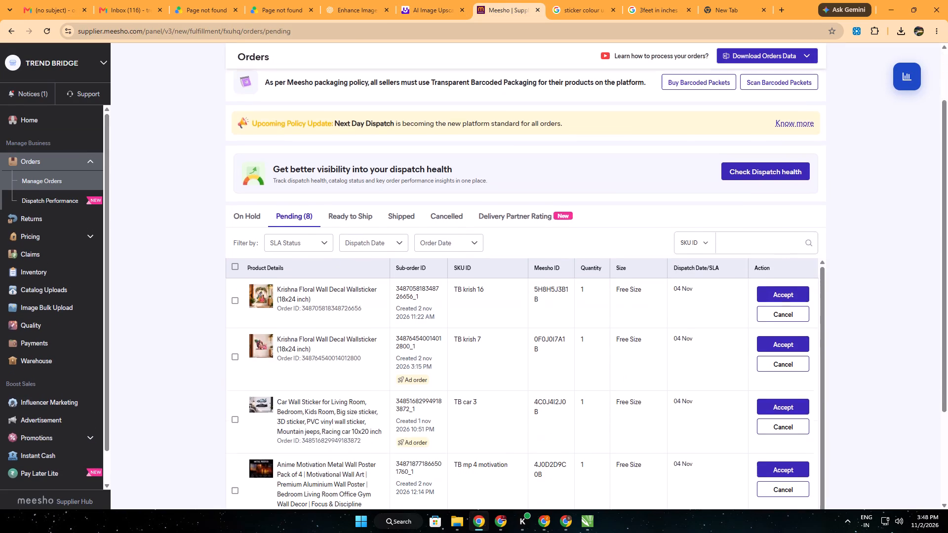
scroll(291, 294, down, 2)
scroll(258, 392, down, 4)
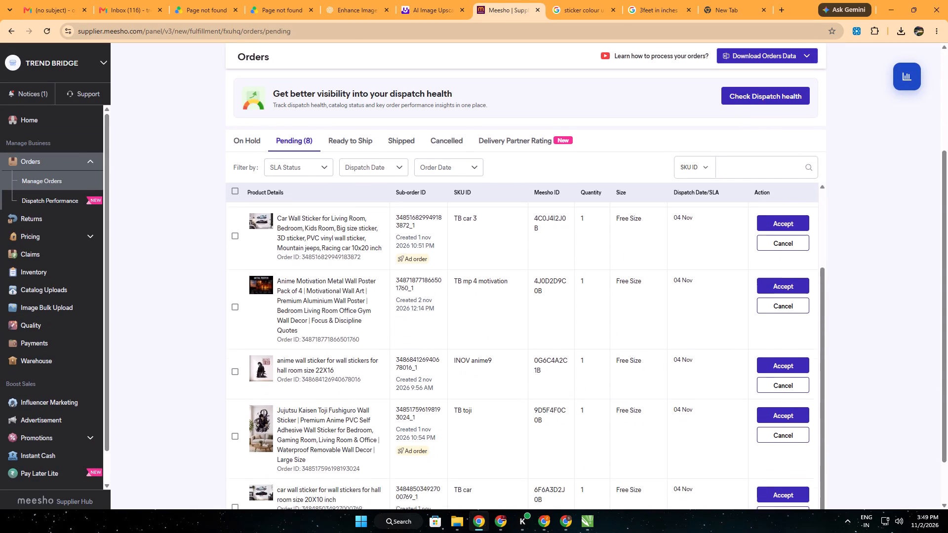
Find the live auto-catalog campaign 4241694 - 10/16/2026 in the TREND BRIDGE account and examine its details and catalogs.
click(73, 413)
scroll(402, 186, down, 3)
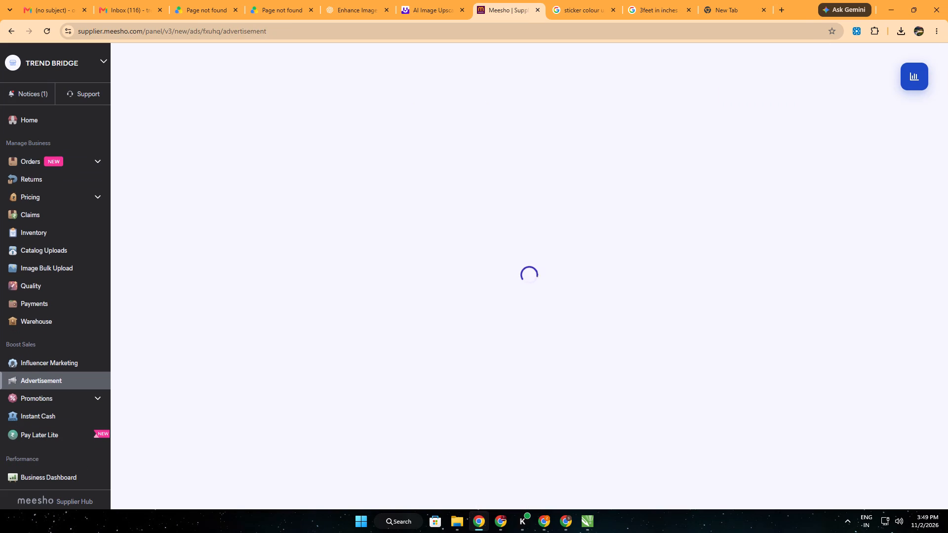
scroll(419, 179, down, 2)
scroll(561, 311, down, 7)
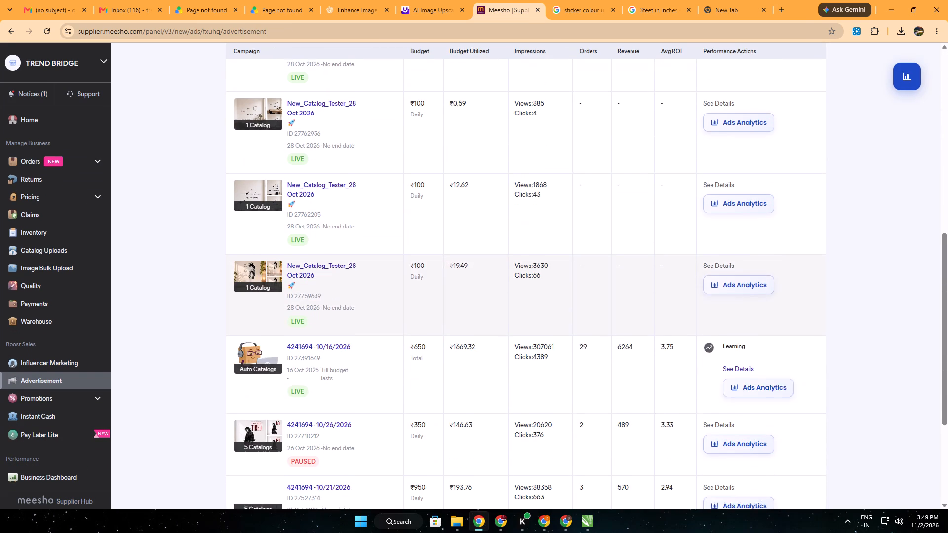
click(725, 365)
scroll(689, 337, down, 2)
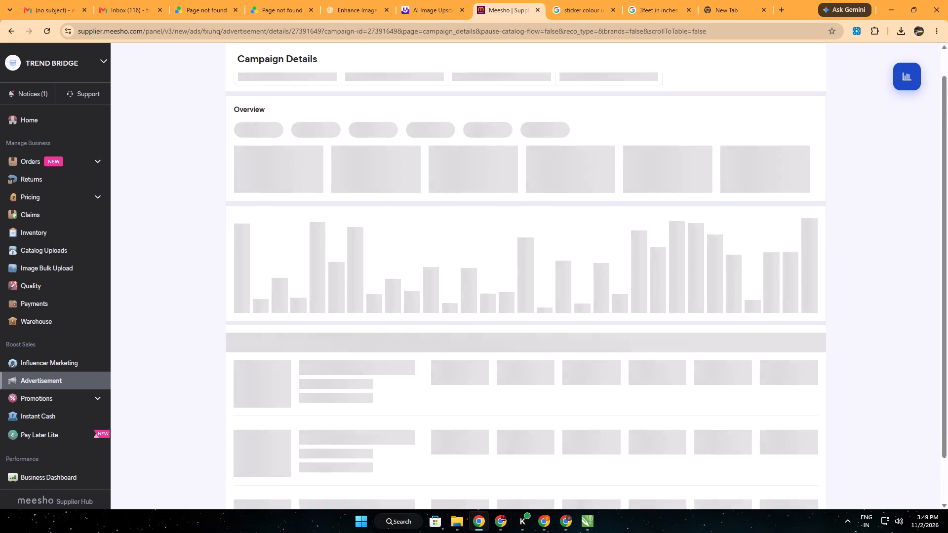
scroll(691, 315, down, 3)
scroll(616, 338, down, 2)
scroll(293, 336, down, 2)
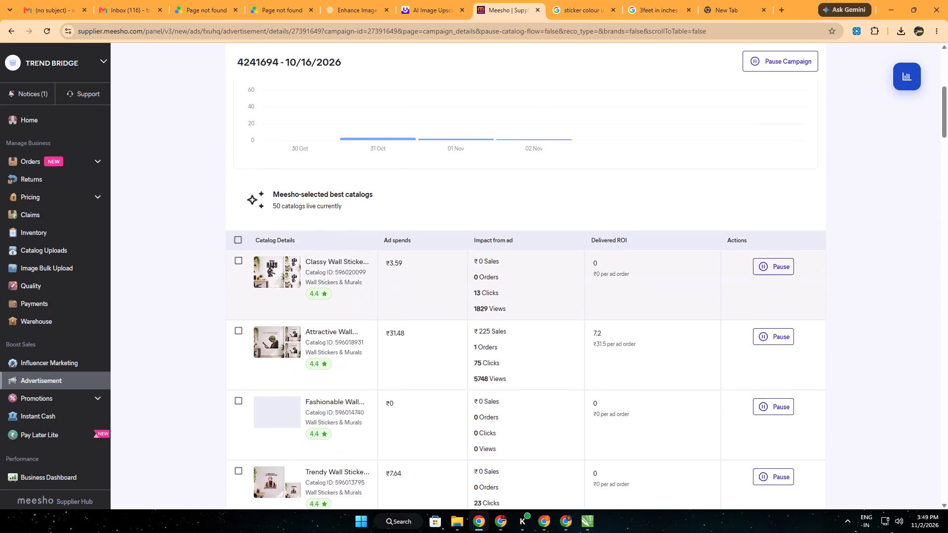
scroll(339, 315, down, 2)
scroll(435, 193, up, 8)
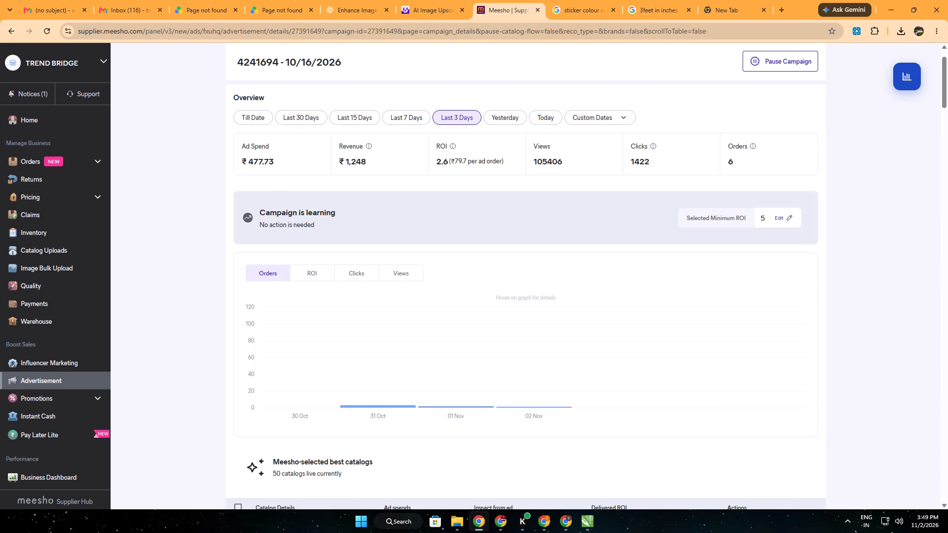
Check the campaign's till-date overview, and examine its catalogs' ad spends and delivered ROI for today only.
click(256, 121)
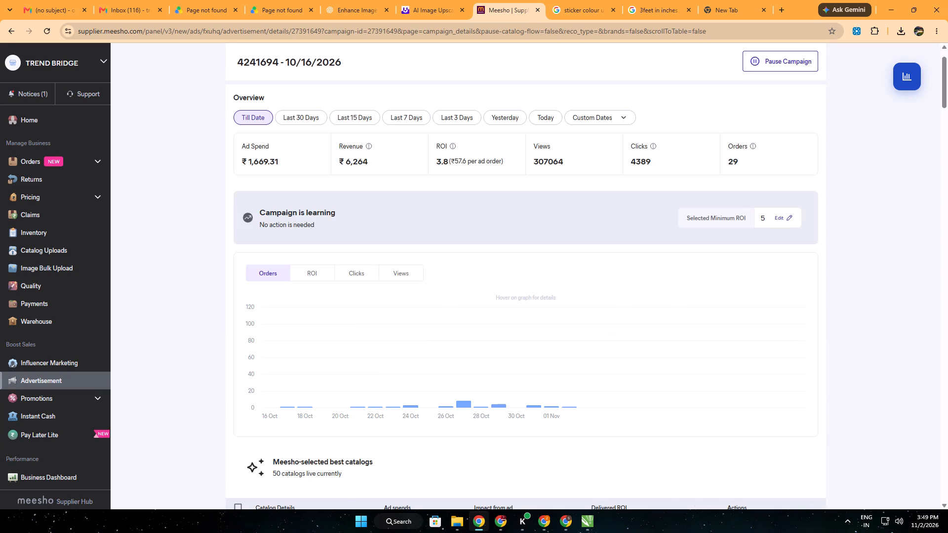
click(549, 117)
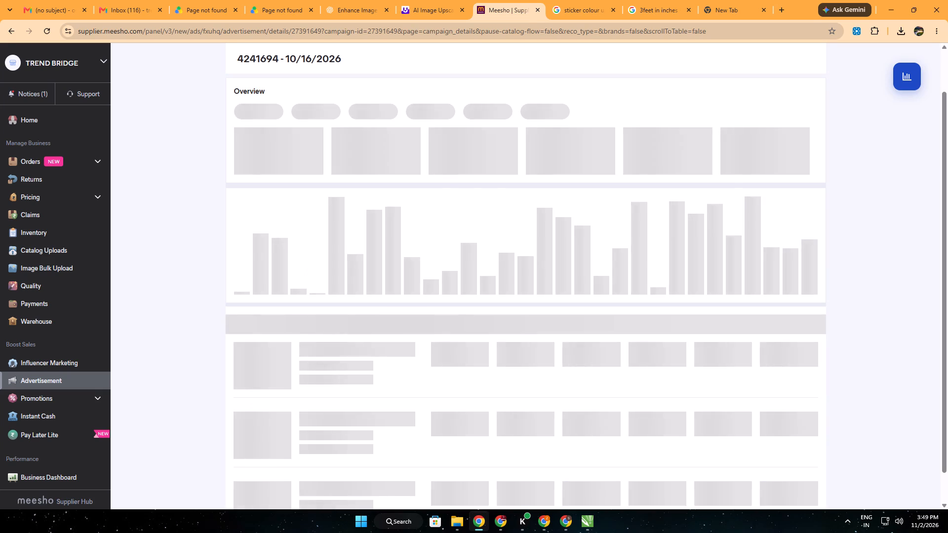
scroll(526, 146, down, 3)
scroll(502, 250, down, 7)
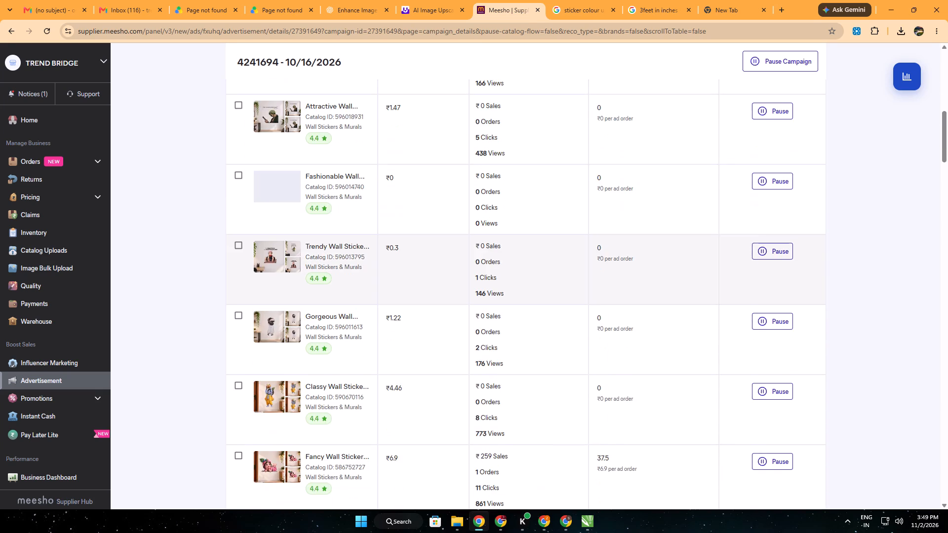
scroll(475, 261, down, 3)
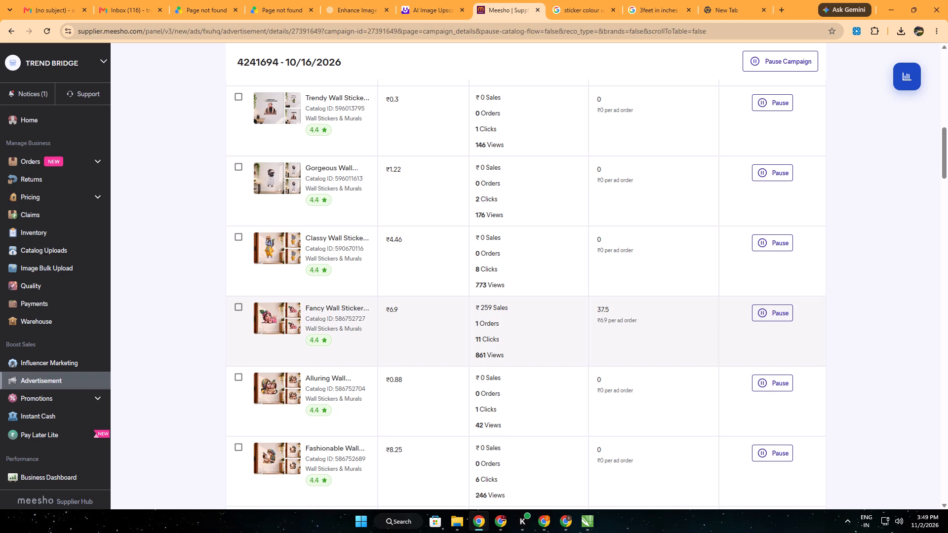
Widen the performance period from today only to till date and pause the Classy wall sticker catalog 590670116, giving a reason.
scroll(416, 383, up, 9)
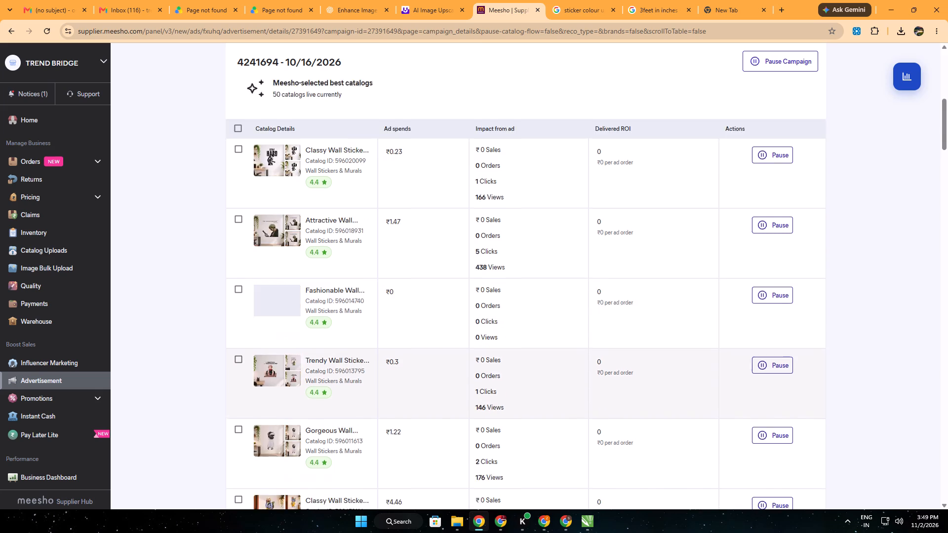
scroll(416, 373, up, 2)
scroll(272, 177, up, 6)
click(244, 166)
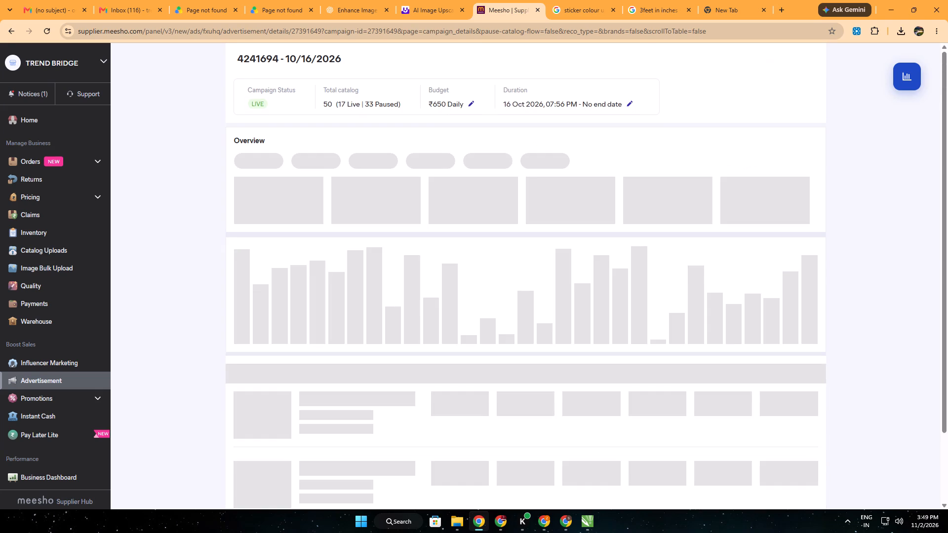
scroll(229, 217, down, 14)
scroll(292, 264, down, 6)
scroll(402, 260, down, 4)
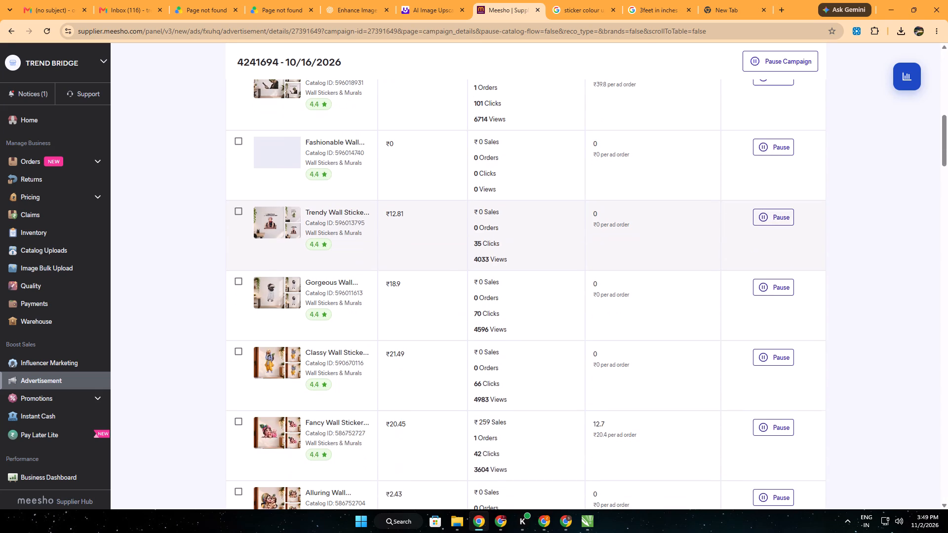
scroll(424, 256, down, 3)
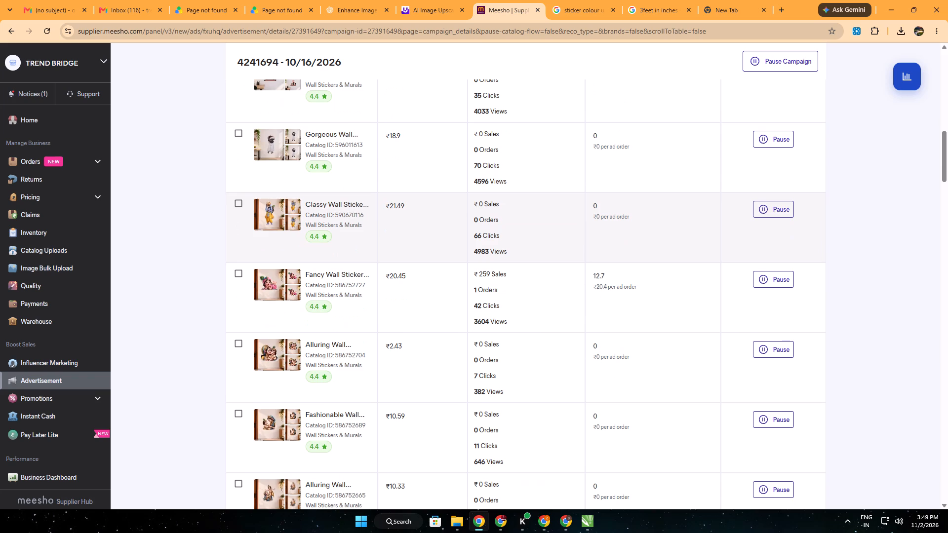
click(775, 210)
click(486, 289)
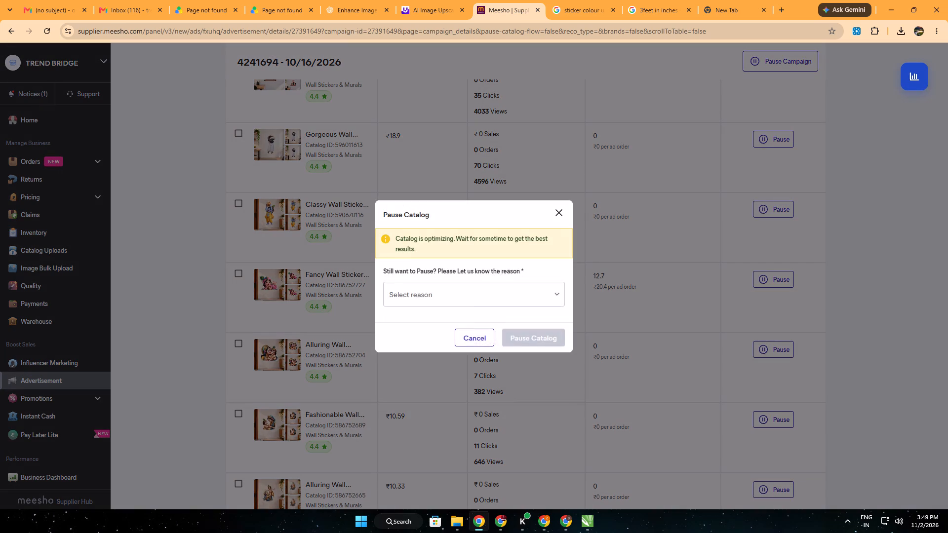
click(429, 353)
click(521, 328)
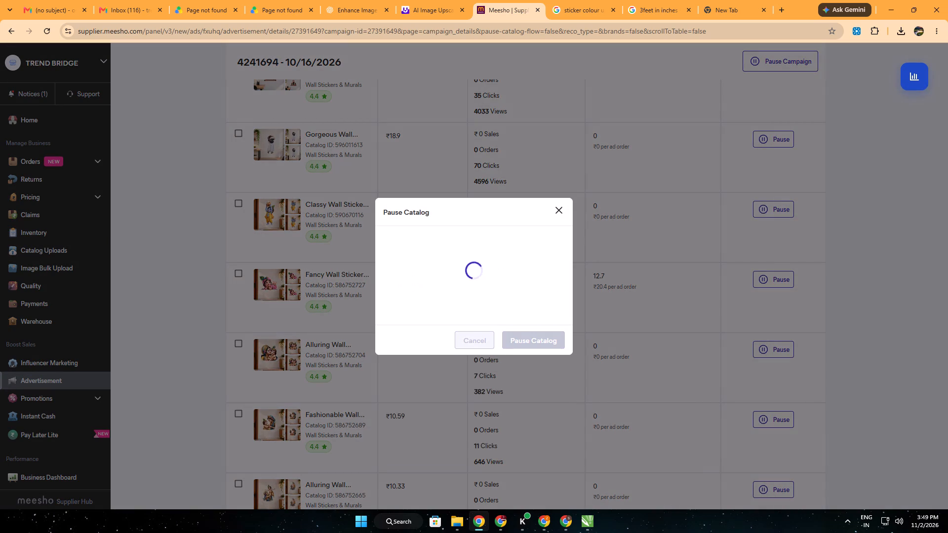
Go through the remaining live catalogs and pause the Classic wall sticker catalog 577021524, giving a reason.
scroll(381, 294, down, 6)
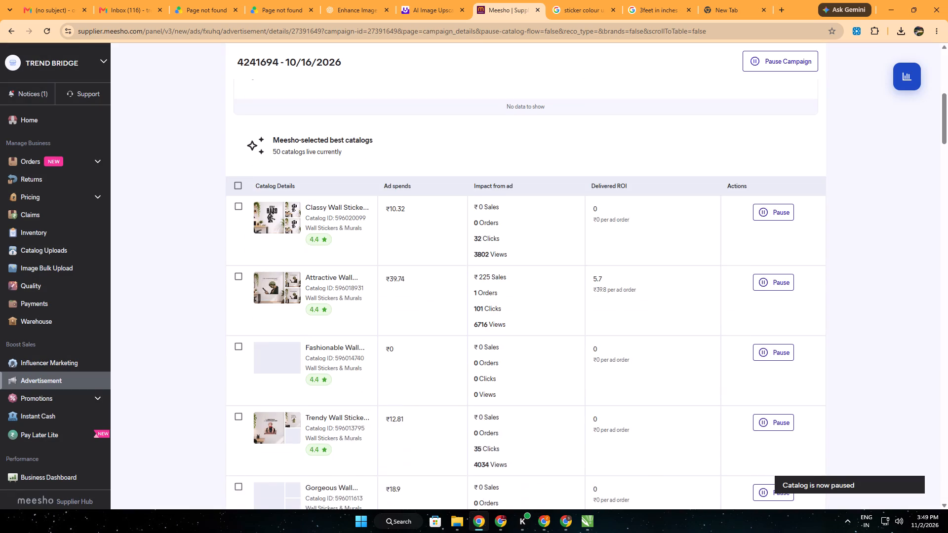
scroll(383, 296, down, 2)
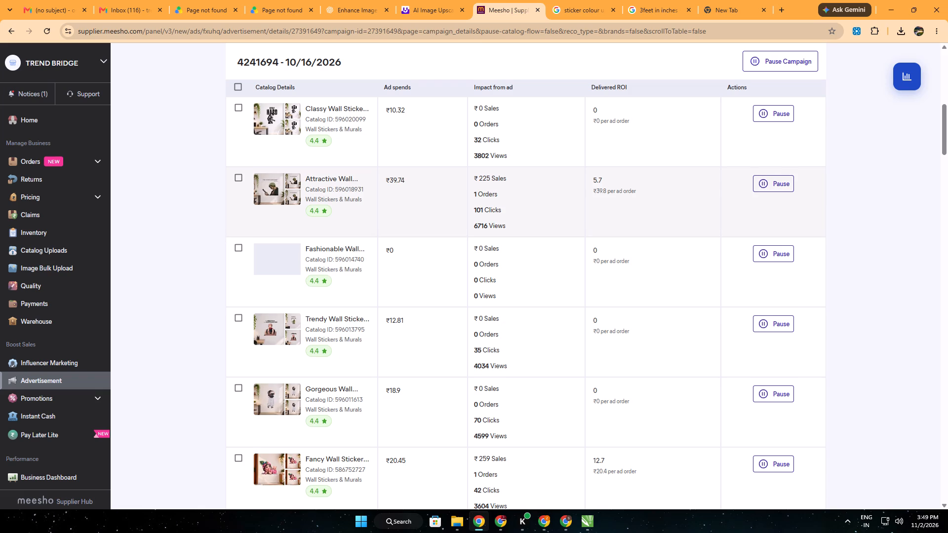
scroll(427, 256, down, 2)
scroll(427, 258, up, 3)
scroll(446, 247, down, 3)
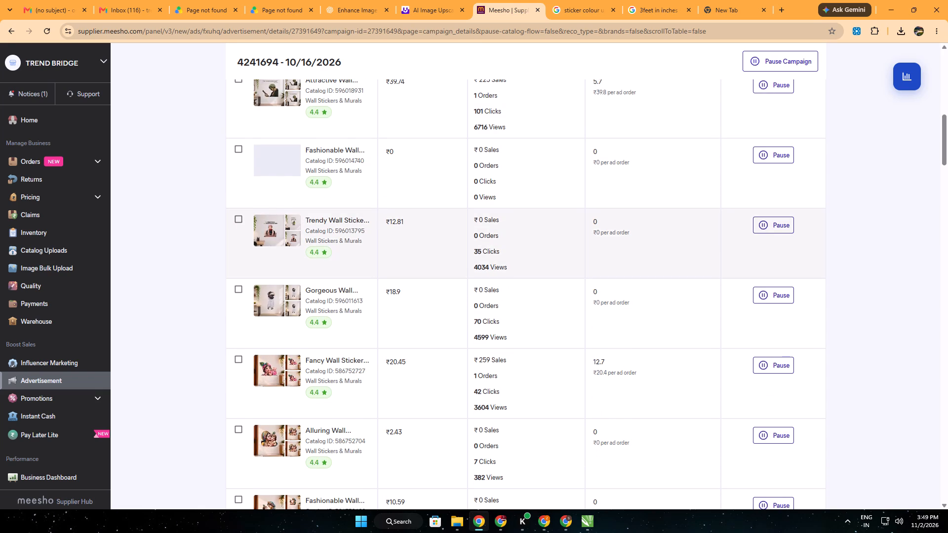
scroll(408, 322, down, 2)
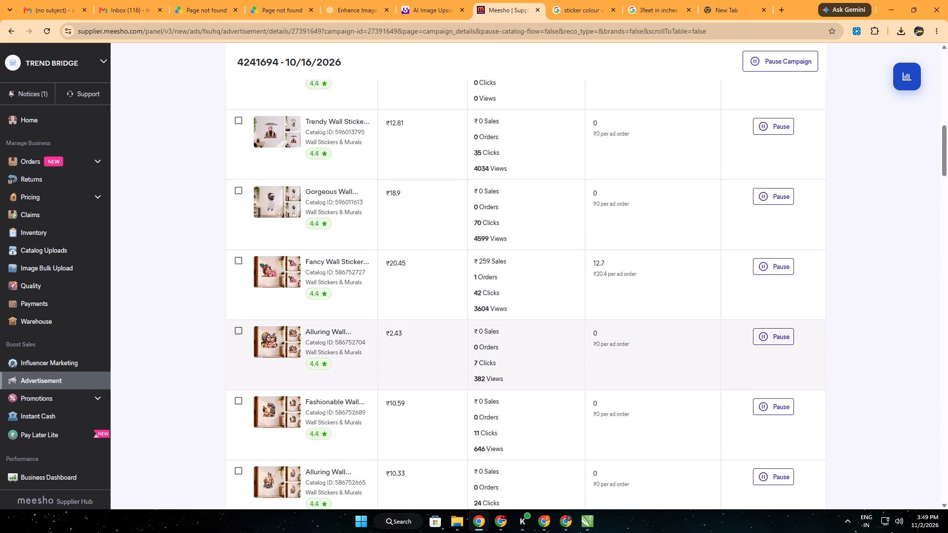
scroll(447, 294, down, 5)
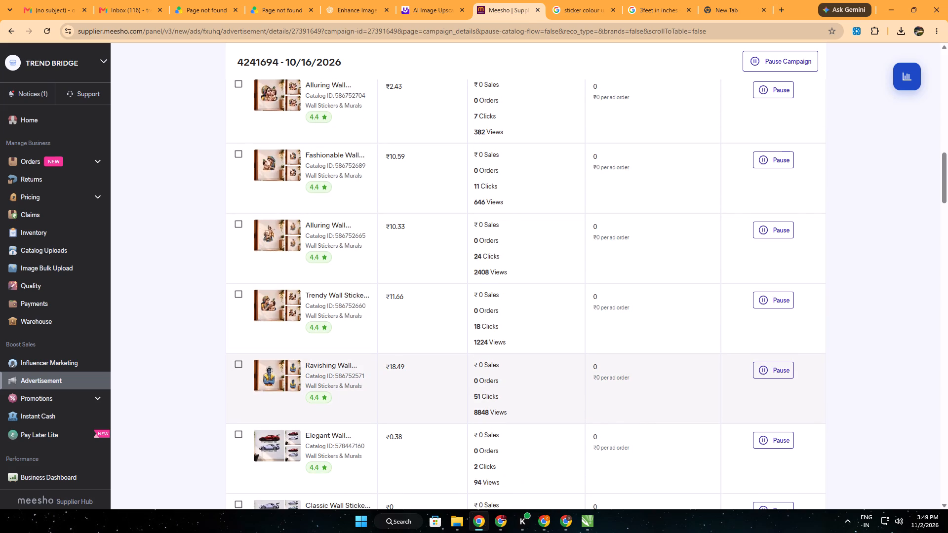
scroll(442, 372, down, 3)
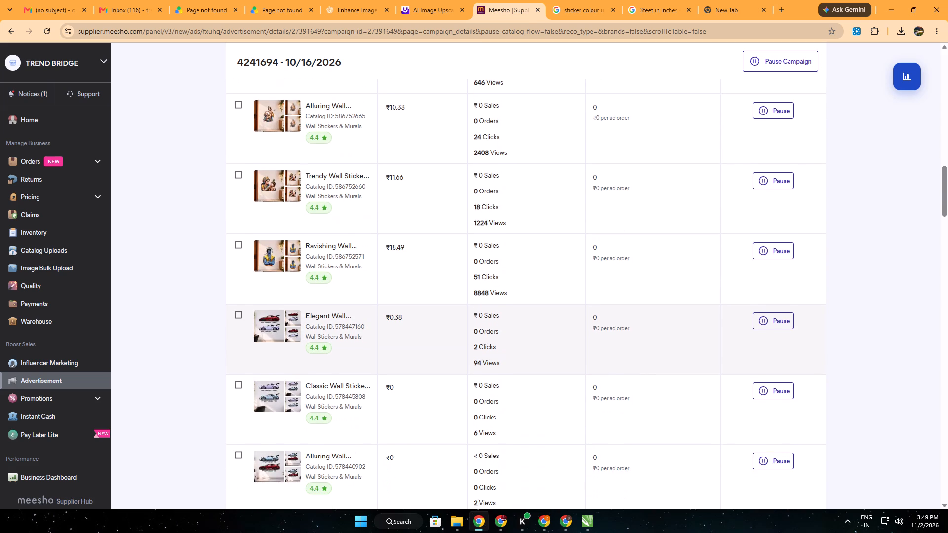
scroll(442, 372, down, 5)
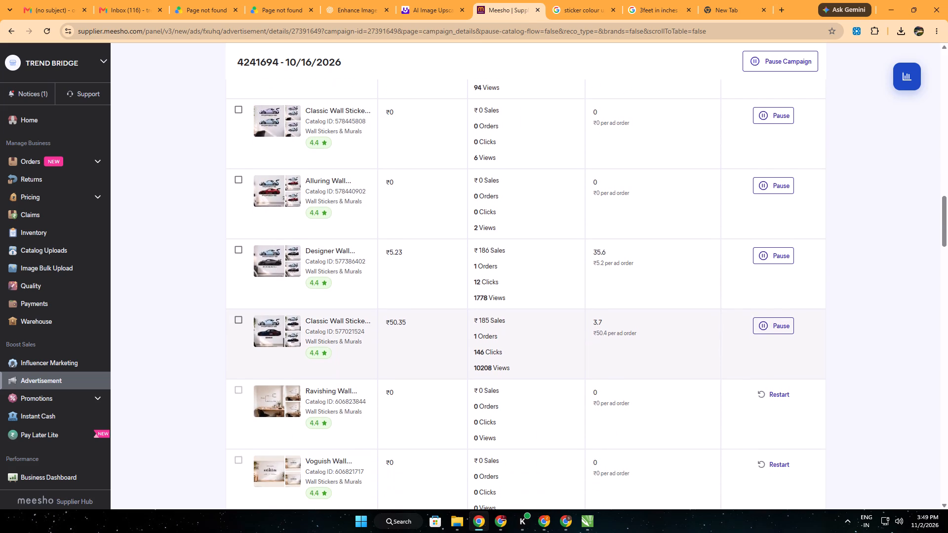
click(776, 325)
click(447, 298)
click(440, 356)
click(519, 335)
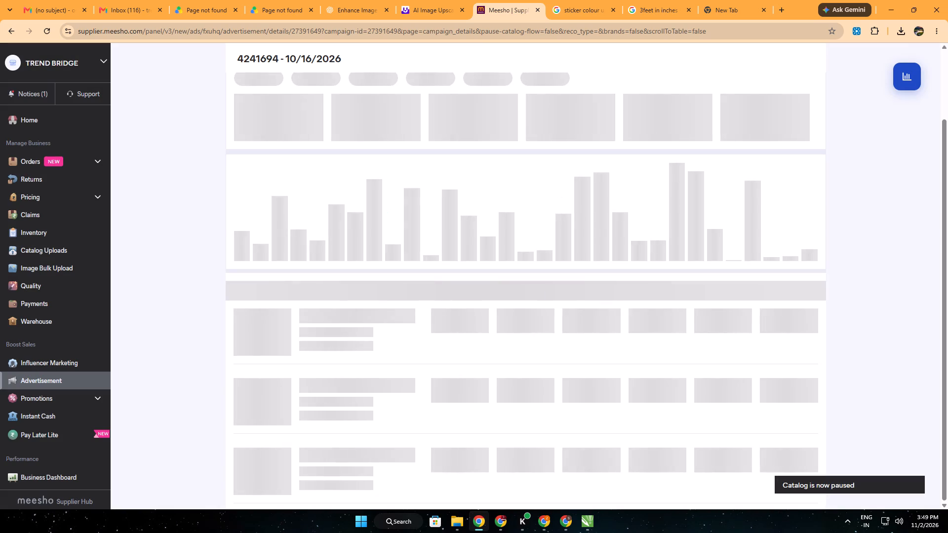
Examine the ad spends, orders and delivered ROI of the campaign's remaining live catalogs.
scroll(522, 329, down, 10)
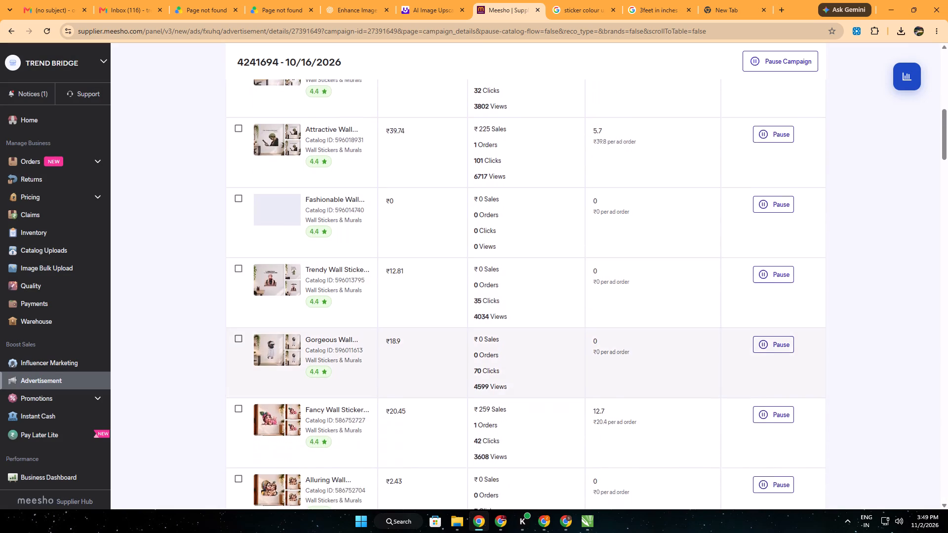
scroll(515, 328, down, 9)
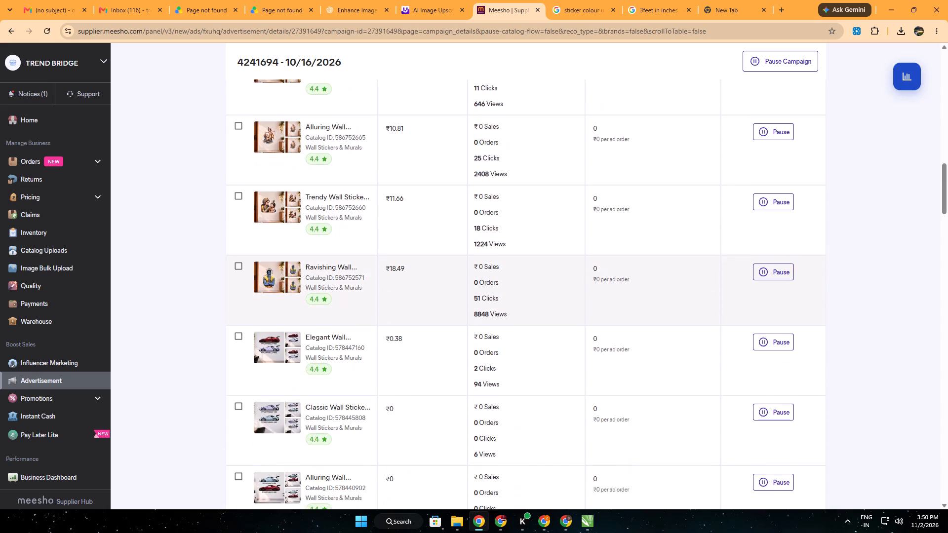
scroll(514, 328, down, 4)
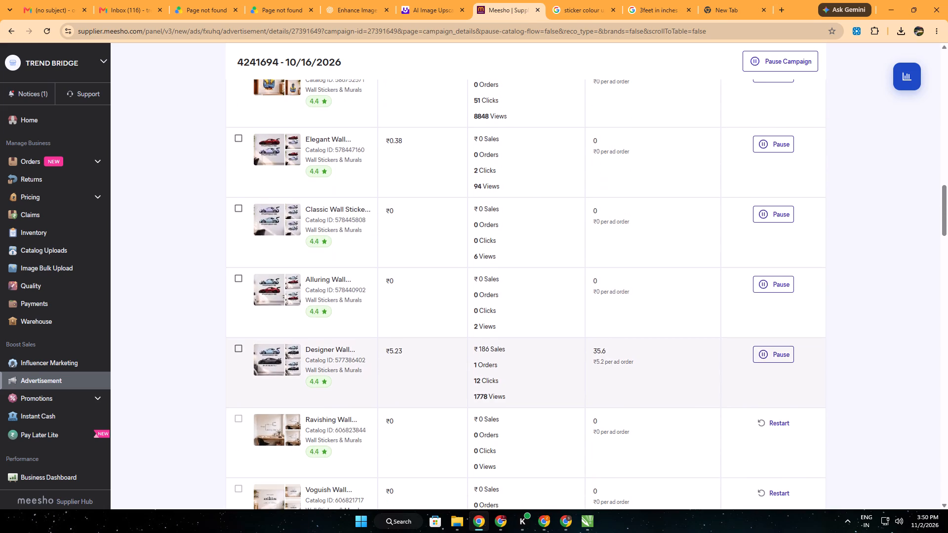
scroll(440, 366, up, 16)
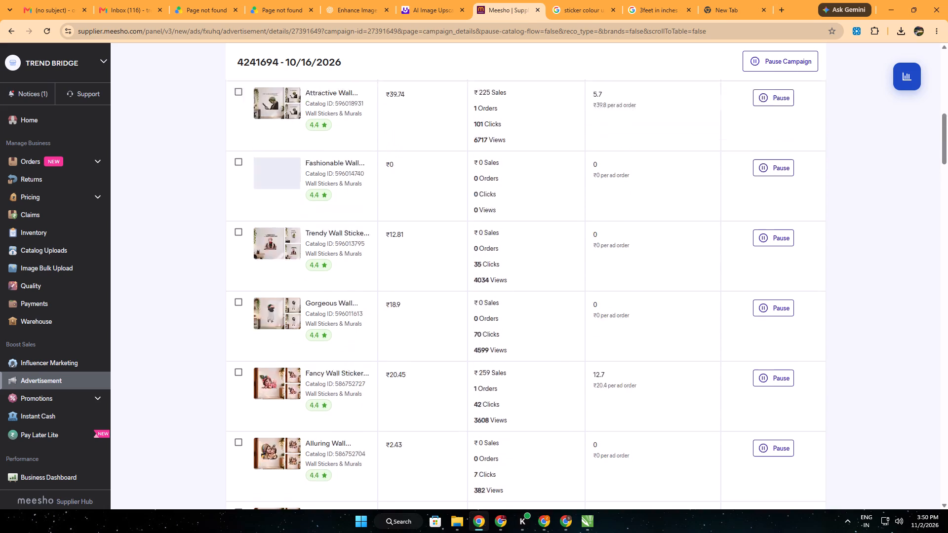
scroll(441, 362, up, 1)
scroll(441, 362, down, 5)
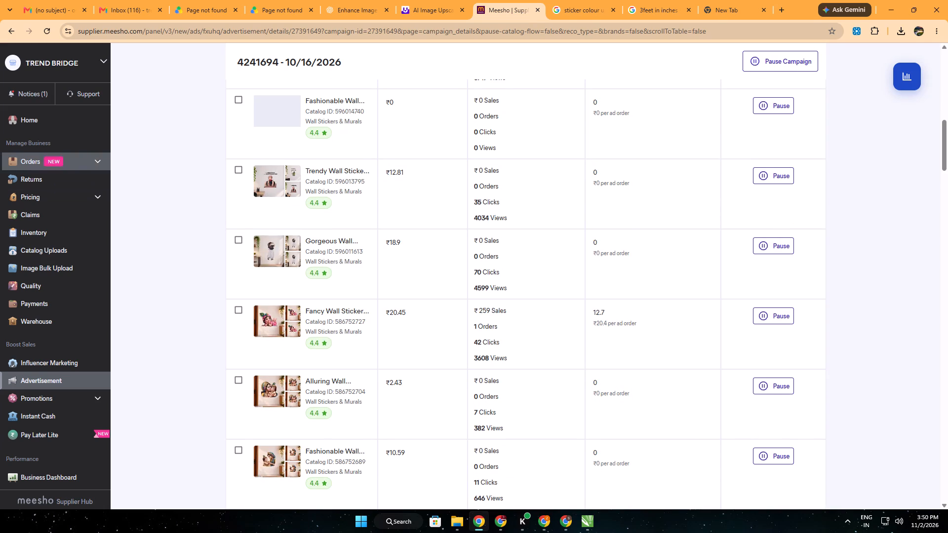
Return to the TREND BRIDGE home dashboard, dismiss the sale promotion, and review the Ready to Ship and Shipped orders.
click(34, 124)
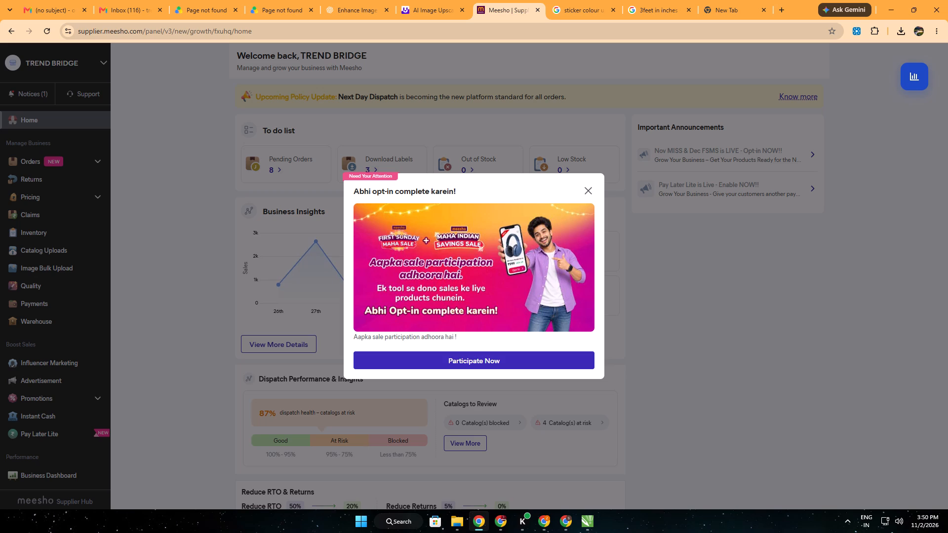
click(587, 192)
click(364, 185)
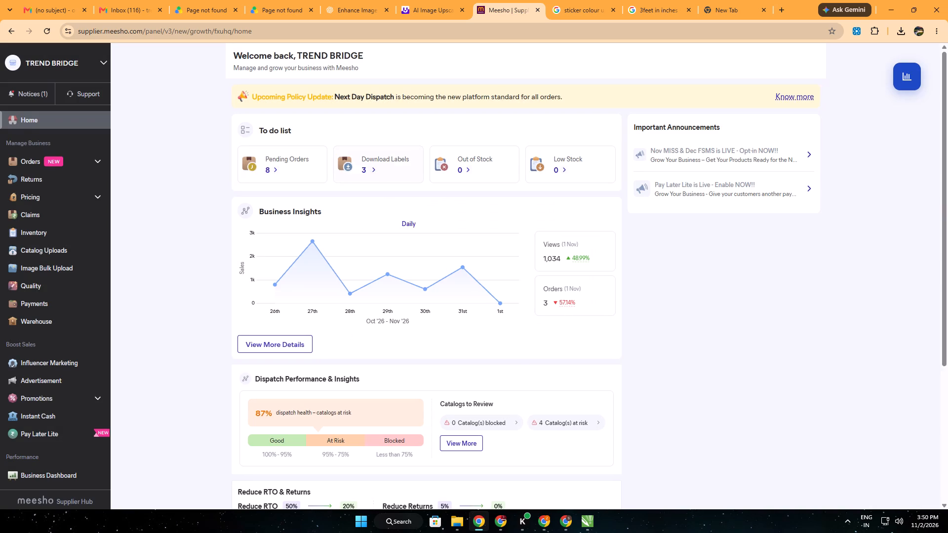
click(371, 165)
scroll(325, 299, down, 3)
scroll(349, 353, down, 2)
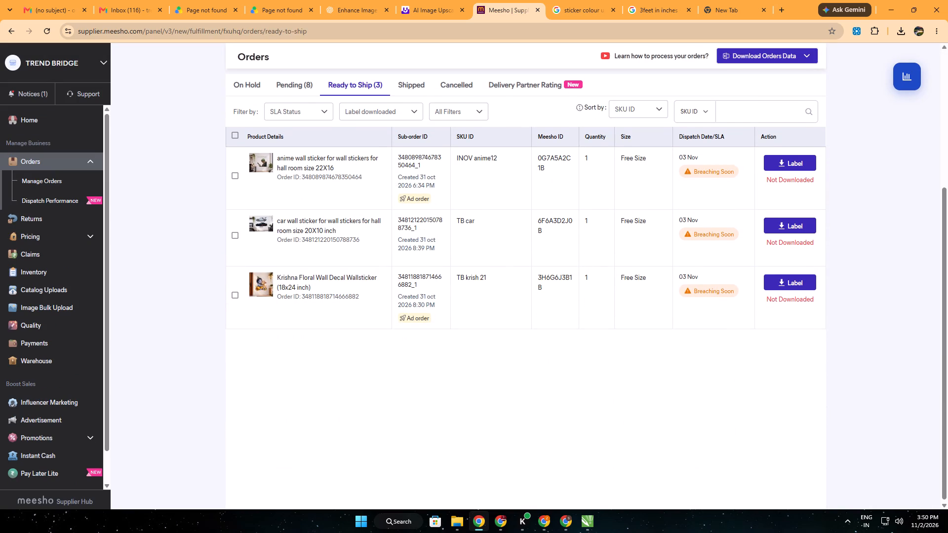
click(430, 82)
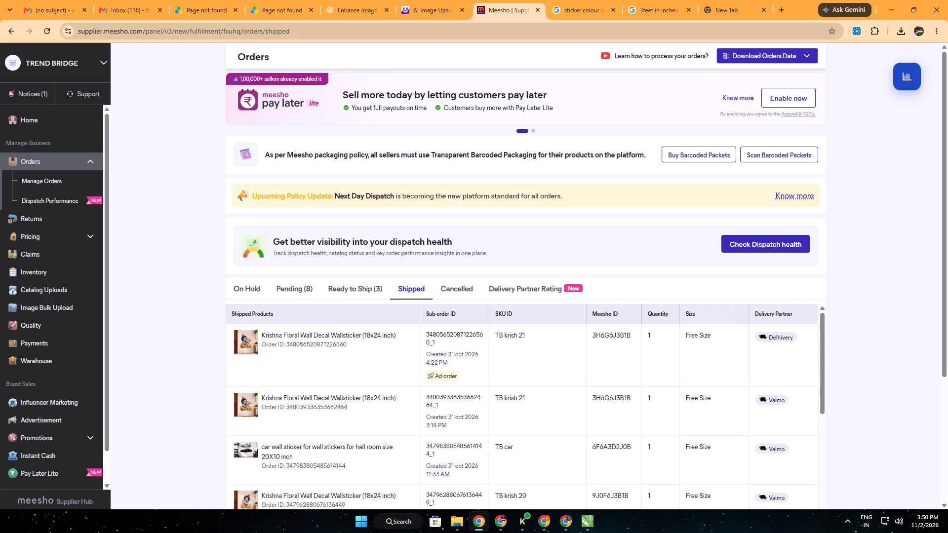
Rate the 31 Oct Valmo and shadowfax pickups Very Good with On-time Pickup Completed, and submit both delivery partner ratings.
click(536, 287)
scroll(253, 337, down, 3)
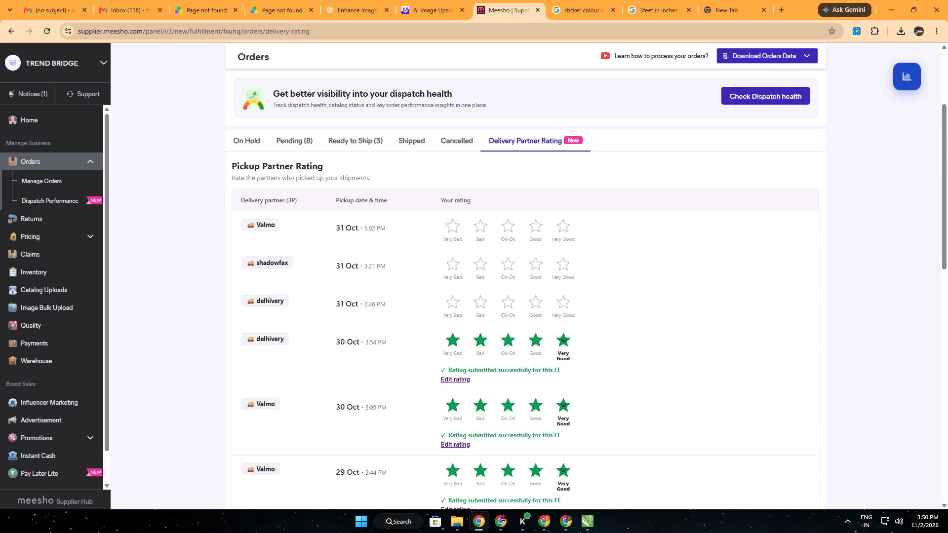
click(572, 227)
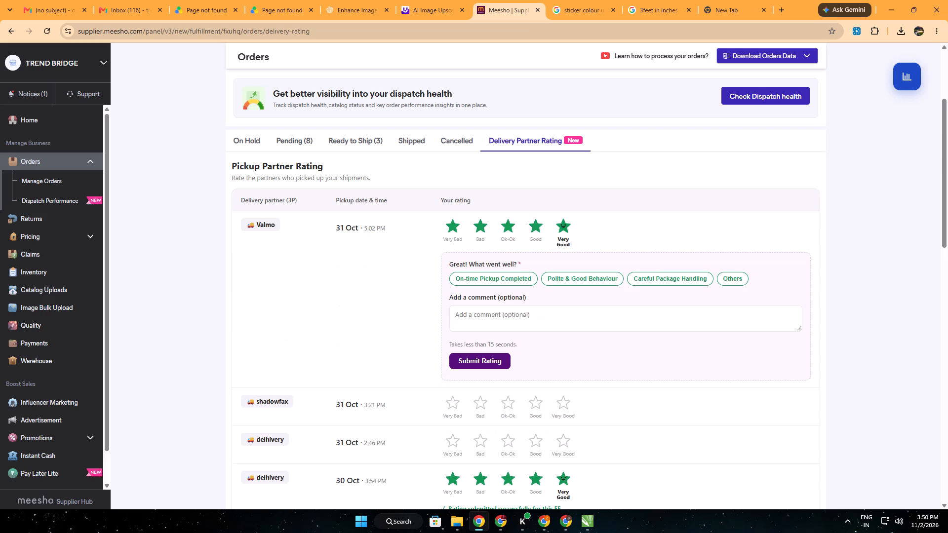
click(555, 413)
click(505, 282)
click(486, 459)
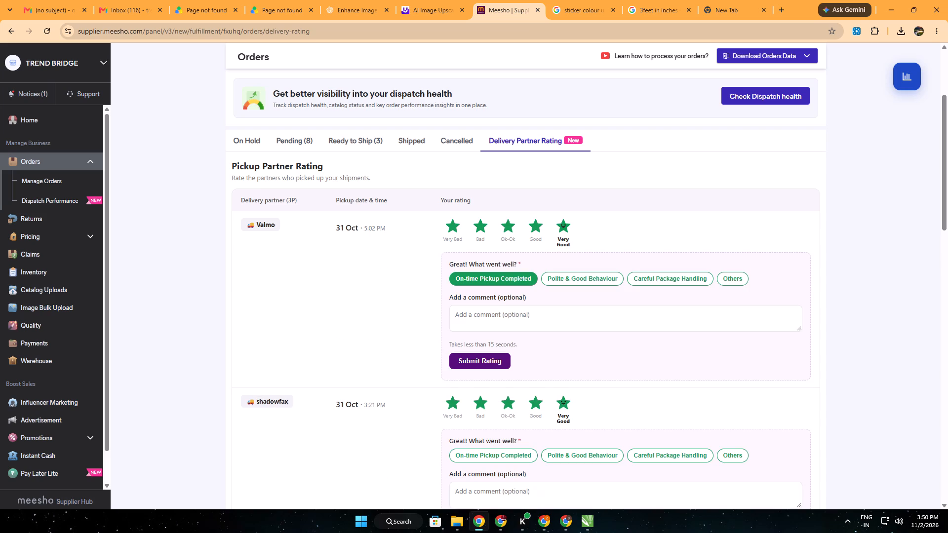
click(479, 371)
click(480, 365)
click(497, 426)
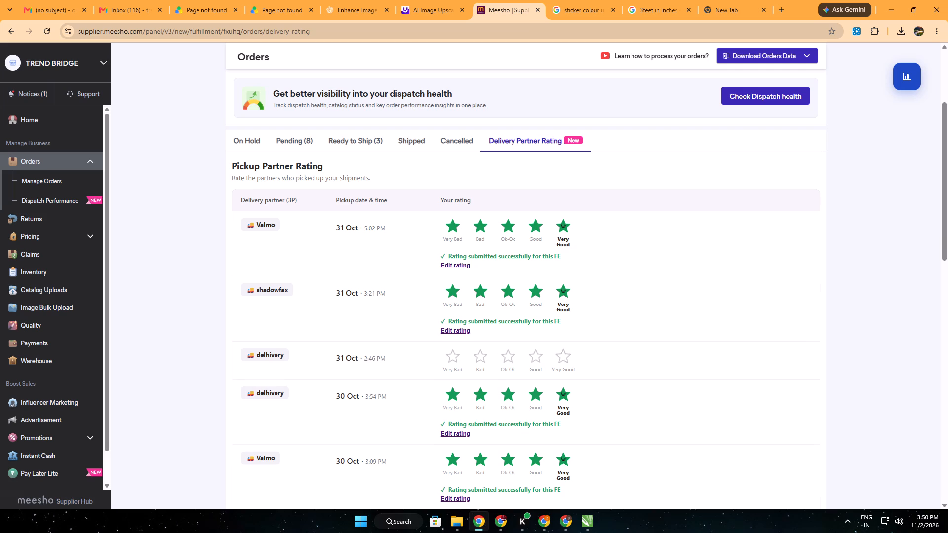
Rate the 31 Oct delhivery pickup Very Good with On-time Pickup Completed and submit the rating.
click(553, 360)
click(493, 403)
click(475, 487)
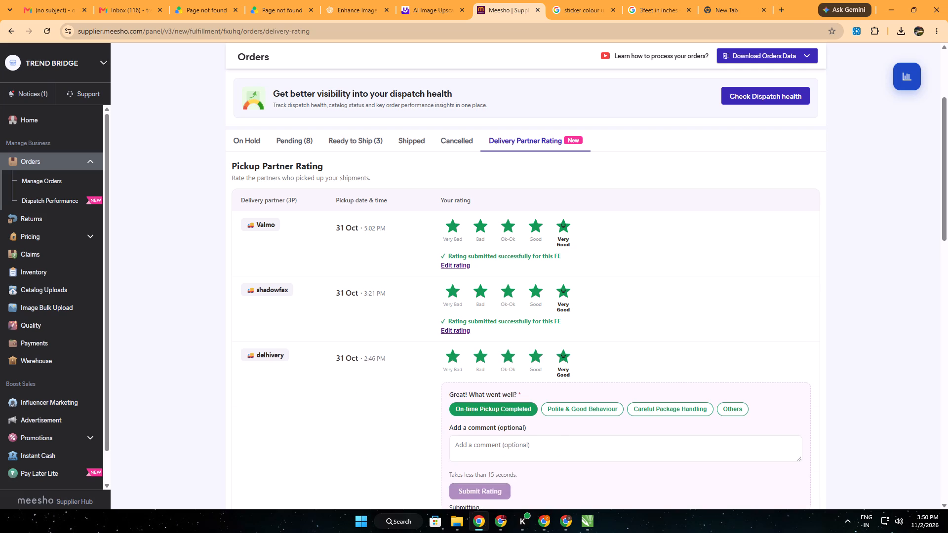
Switch to the Snapdeal seller portal in the other browser window and review the refreshed list of new orders.
click(545, 532)
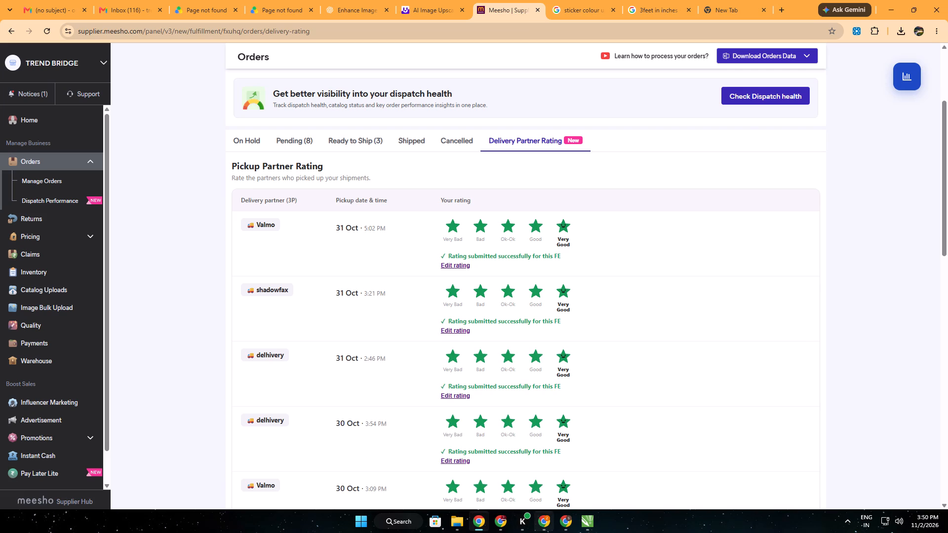
click(186, 0)
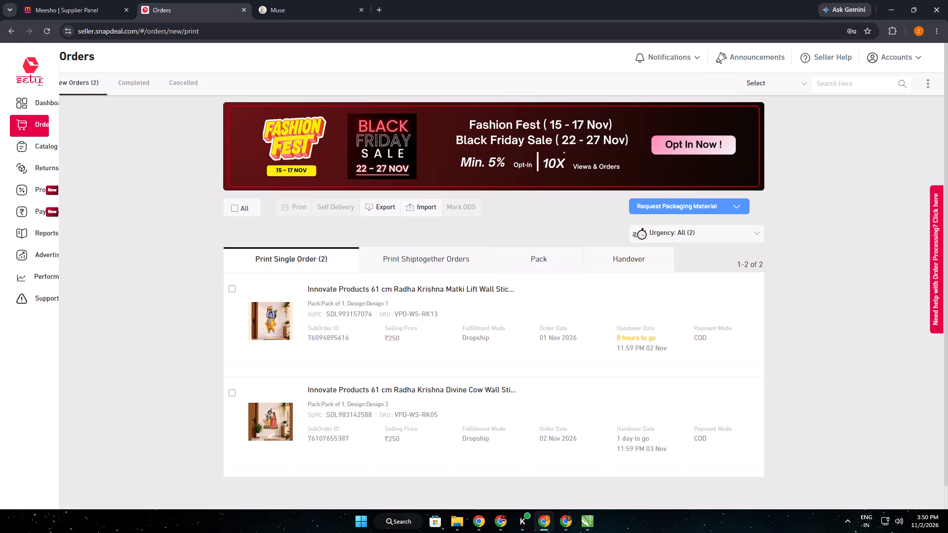
click(53, 29)
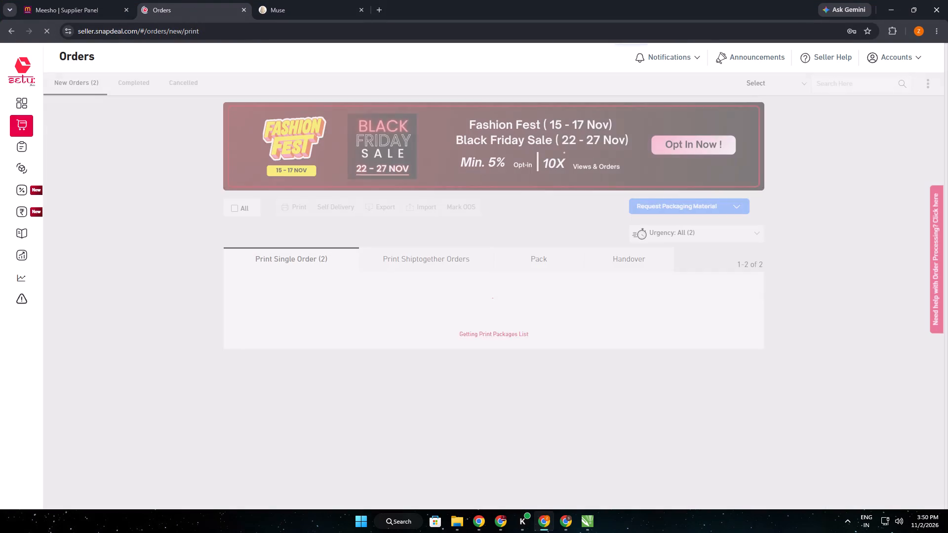
scroll(381, 204, down, 2)
scroll(374, 362, down, 1)
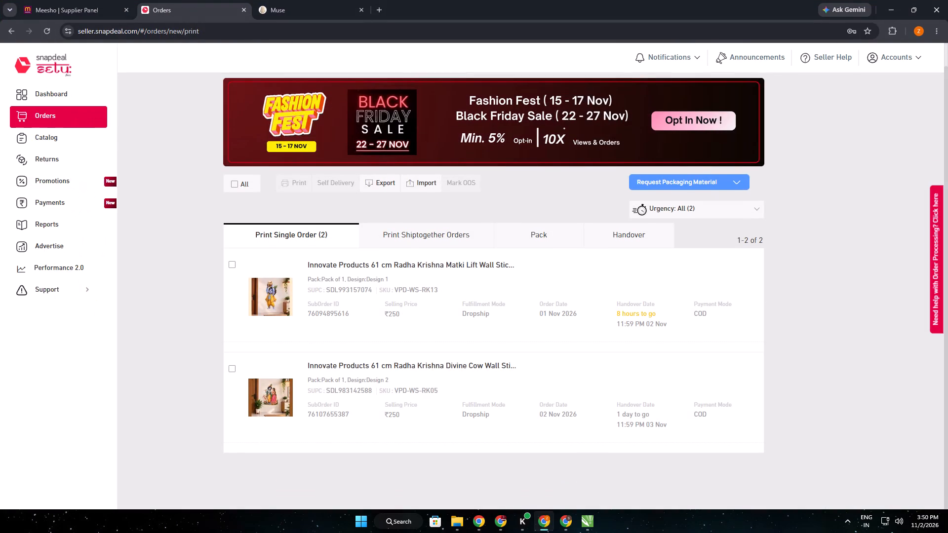
Go back to the Snapdeal seller dashboard and examine its sales, order and payment summaries.
click(11, 37)
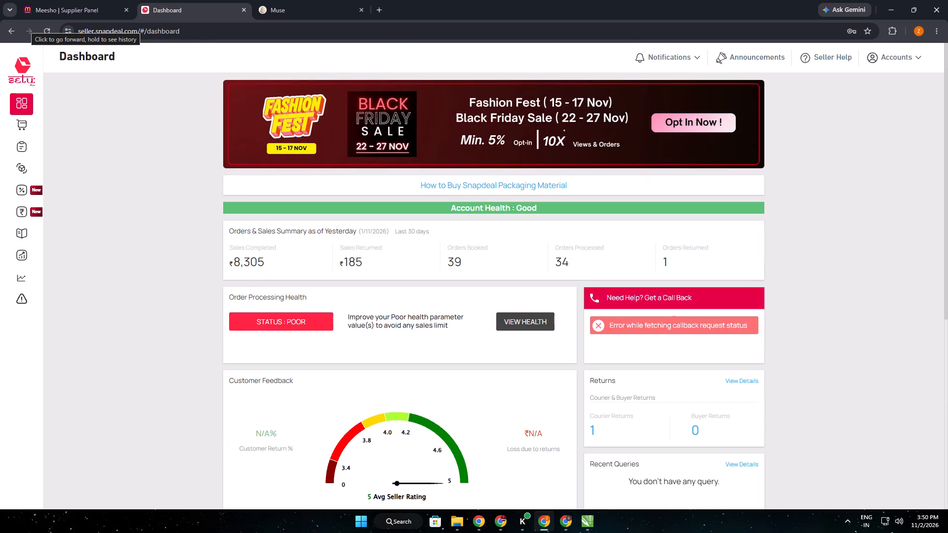
scroll(559, 291, down, 5)
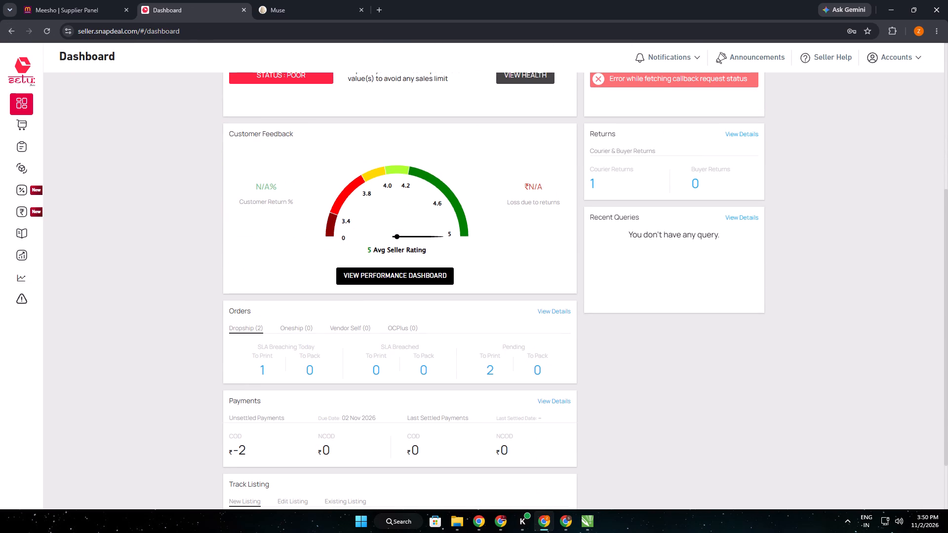
Open the Snapdeal seller catalog and look through pages 1 and 2 of the live in-stock listings.
scroll(525, 378, down, 3)
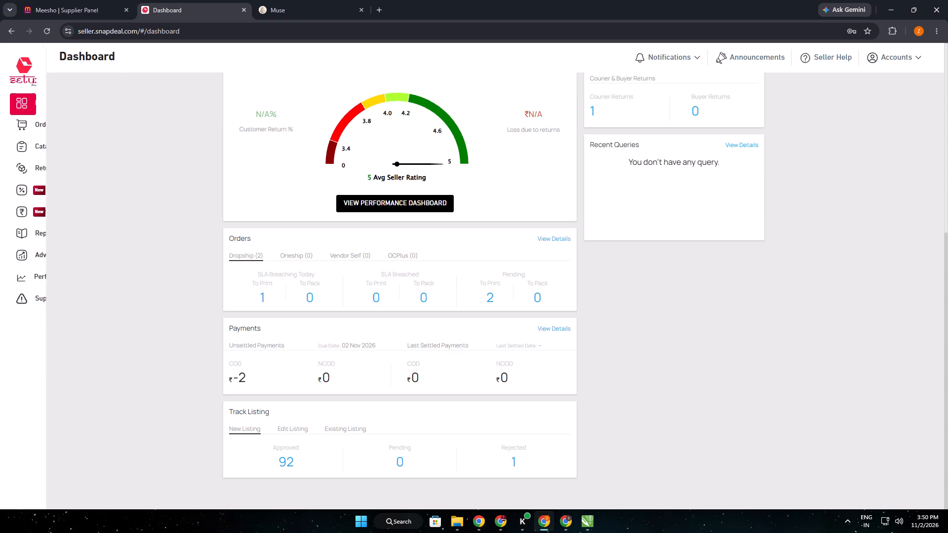
click(51, 142)
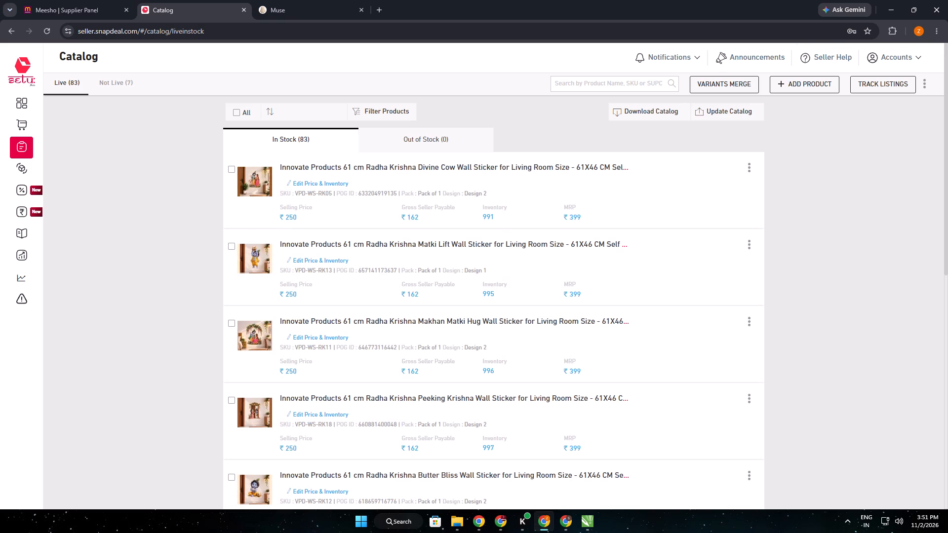
scroll(325, 310, down, 5)
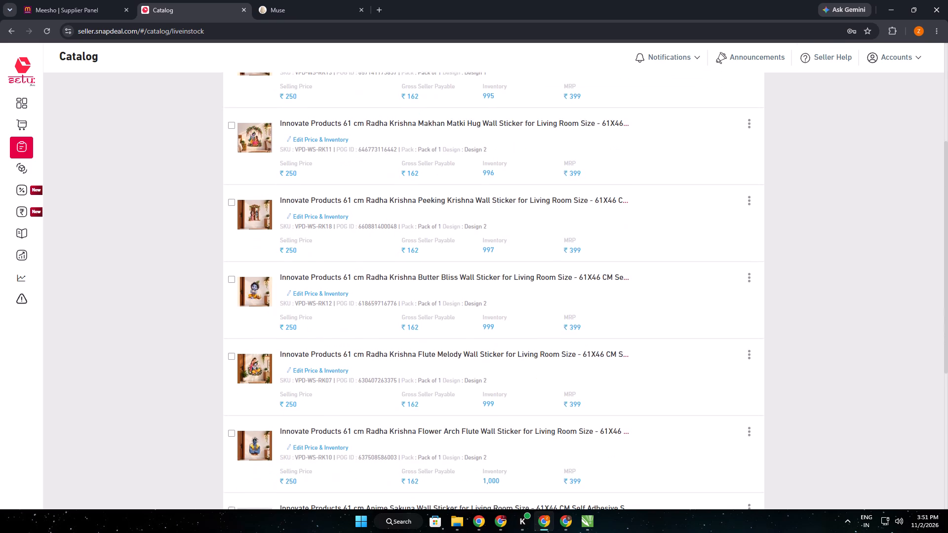
scroll(323, 319, down, 9)
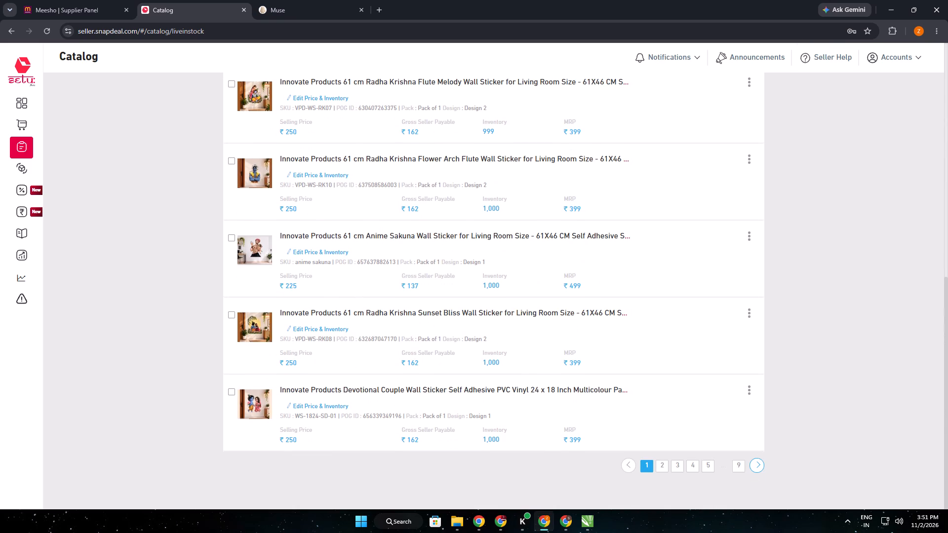
click(659, 466)
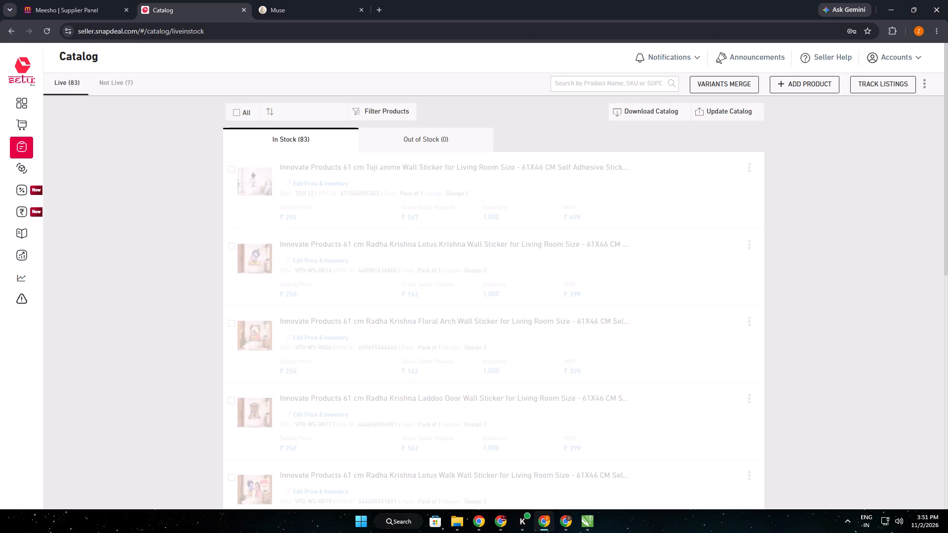
scroll(421, 409, down, 12)
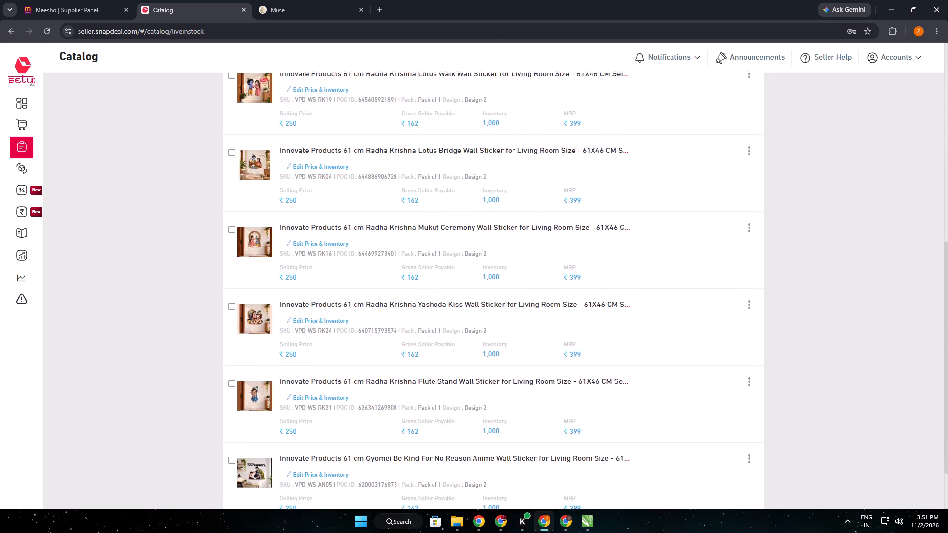
Look through pages 3 and 4 of the live in-stock catalog listings, checking their prices and inventory.
click(675, 466)
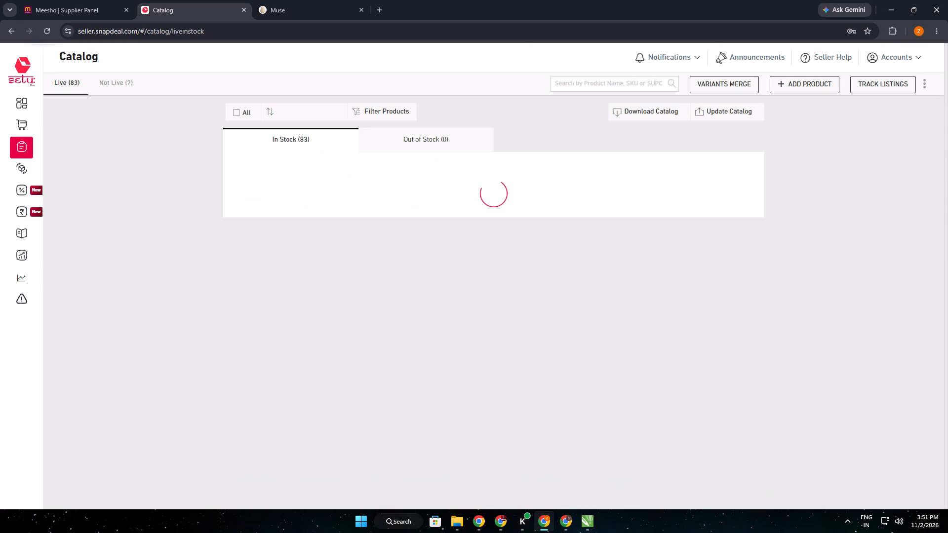
scroll(331, 229, down, 4)
scroll(378, 352, down, 4)
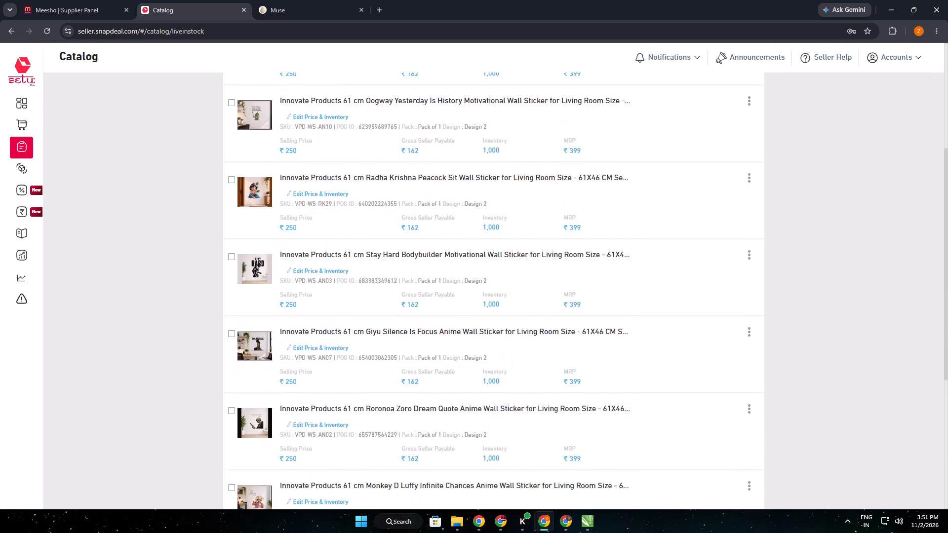
scroll(377, 358, down, 5)
click(693, 463)
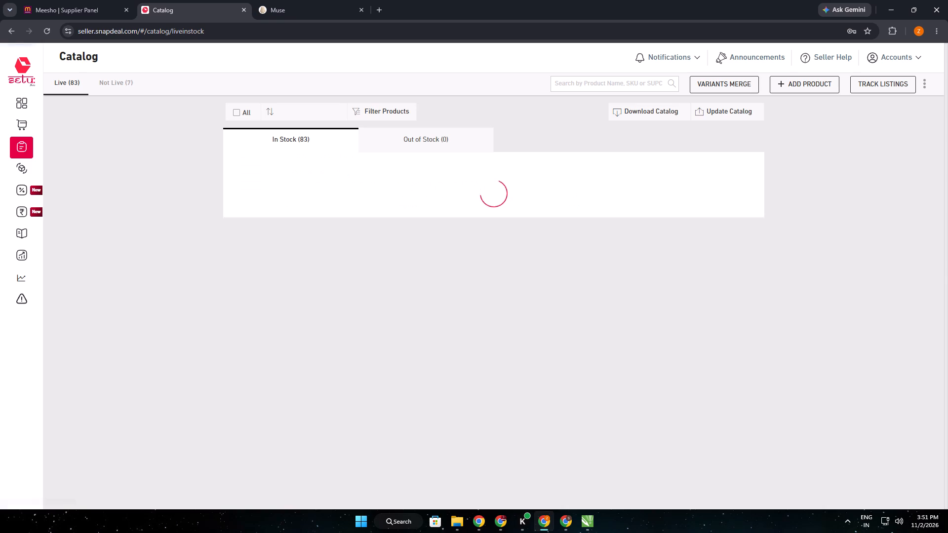
scroll(299, 225, down, 4)
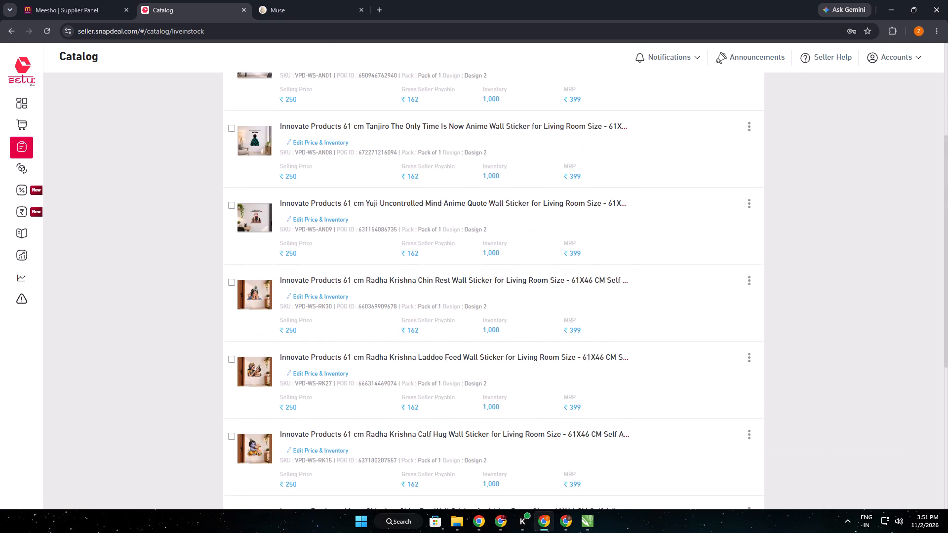
scroll(317, 266, down, 11)
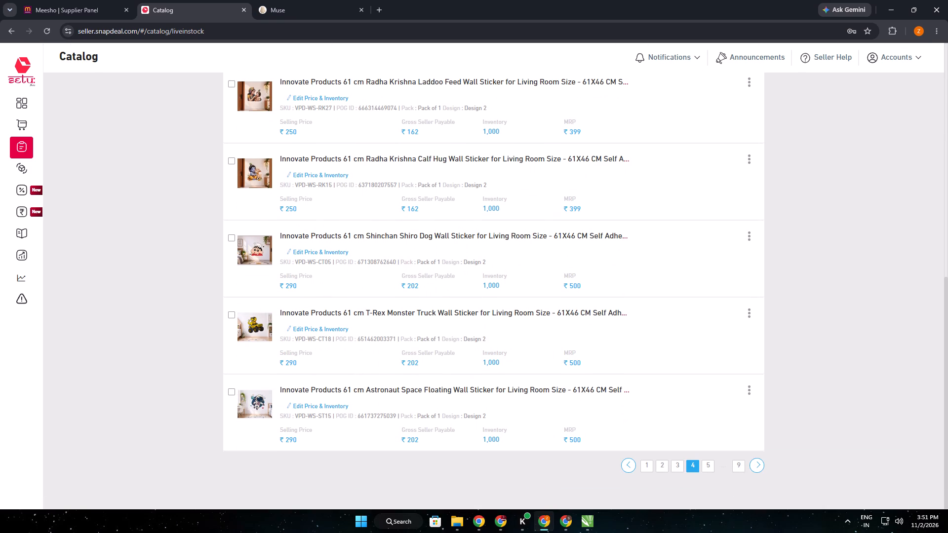
On catalog page 5, view the customer-facing product pages of the Doraemon Anywhere Door and Jungle Animals Board wall stickers.
click(712, 466)
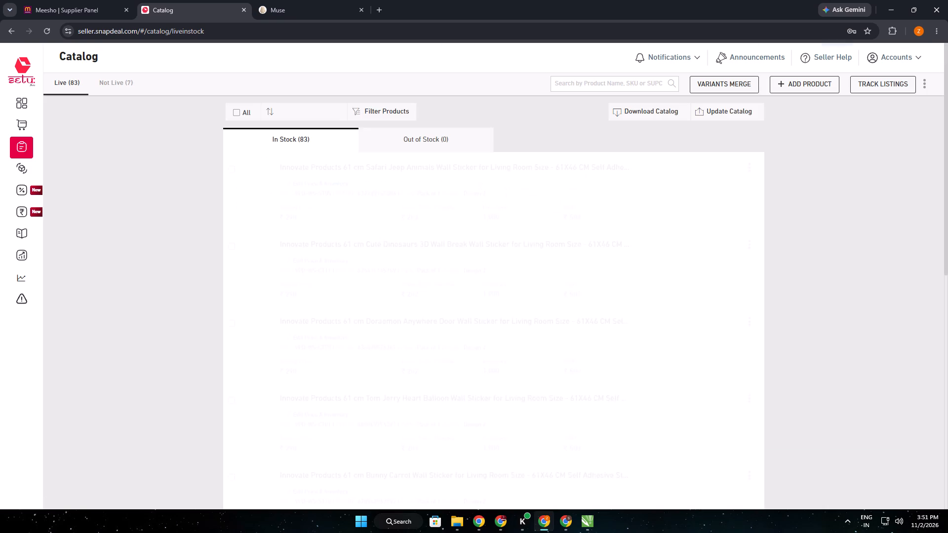
scroll(281, 180, down, 3)
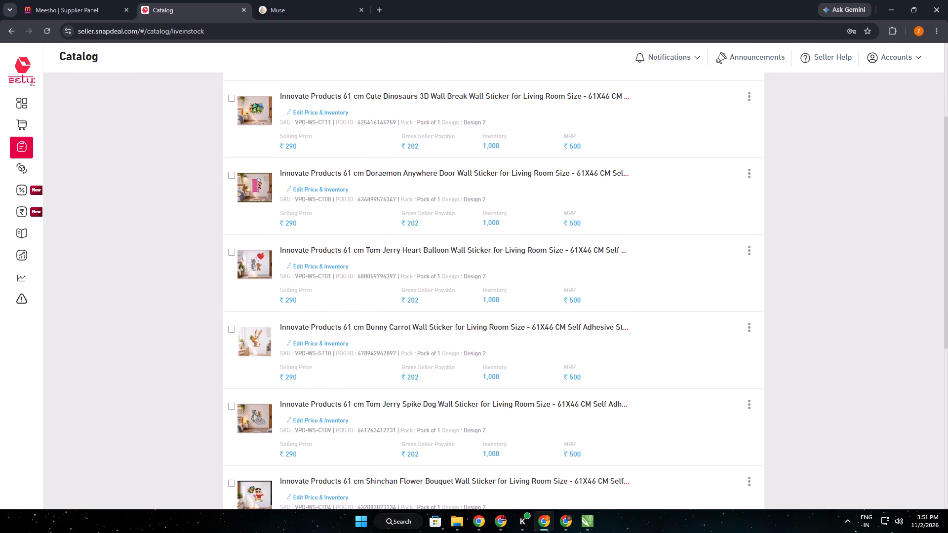
click(348, 177)
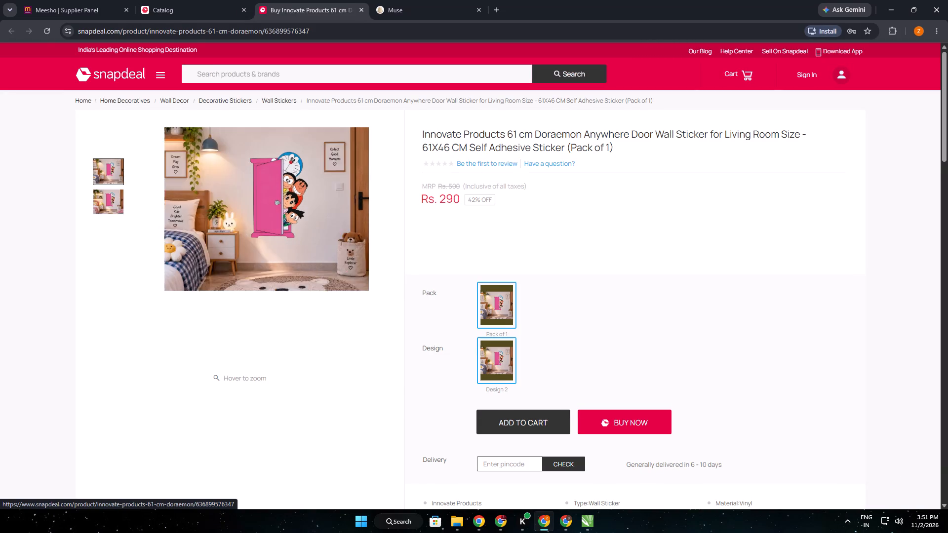
click(195, 0)
scroll(342, 383, down, 6)
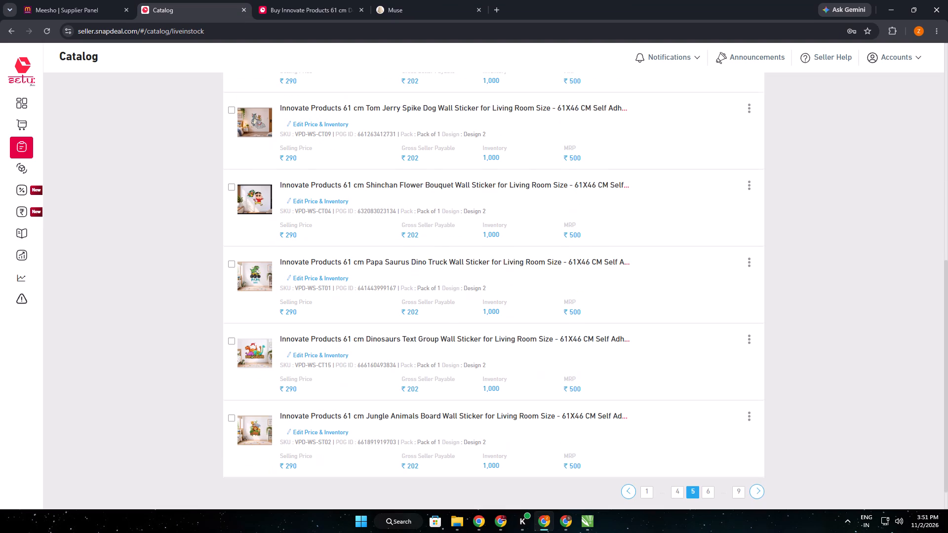
click(355, 414)
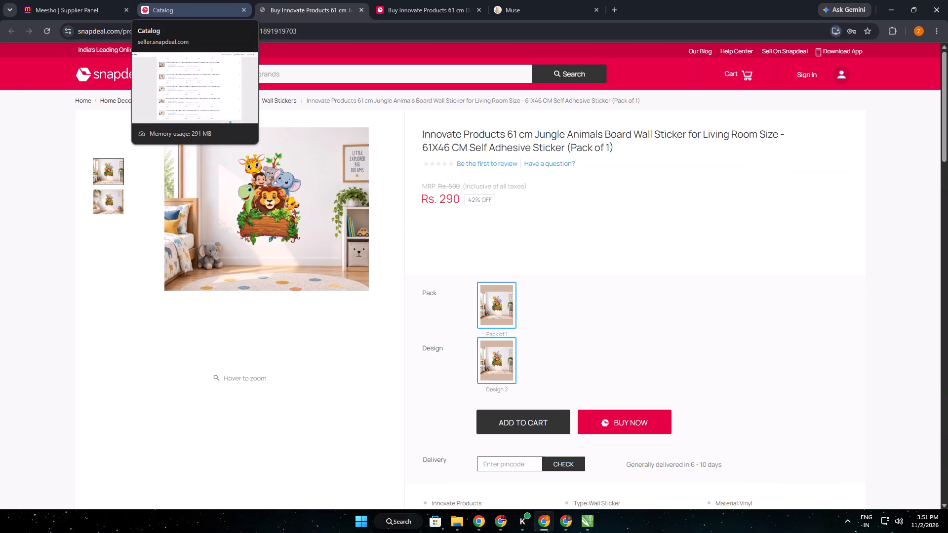
click(208, 0)
Look through pages 6 and 7 of the live in-stock Snapdeal catalog listings.
click(711, 492)
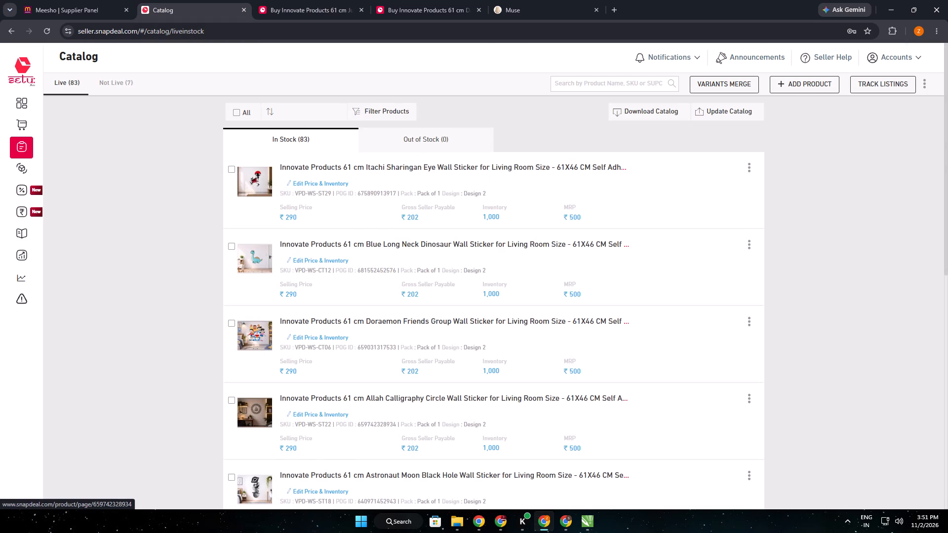
scroll(375, 400, down, 5)
scroll(415, 409, down, 3)
scroll(473, 426, down, 5)
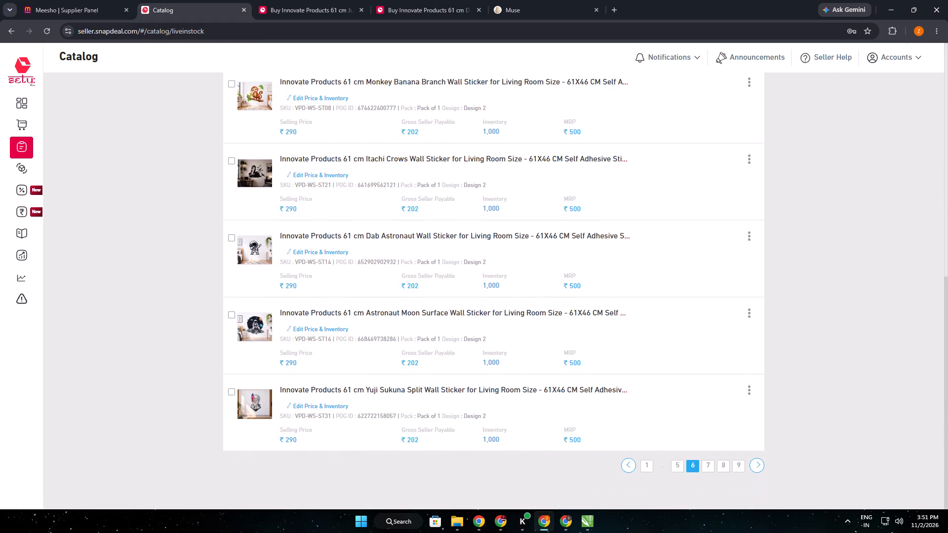
click(711, 464)
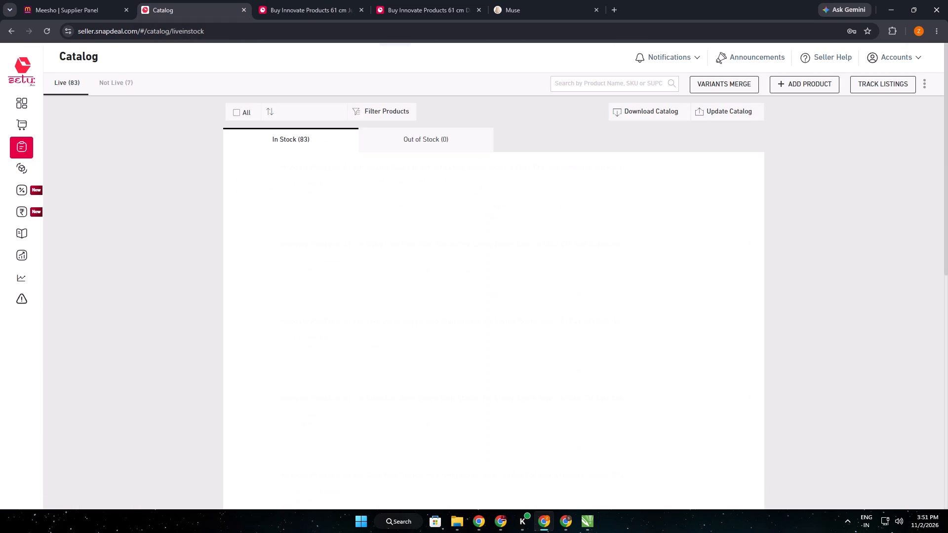
scroll(435, 226, down, 3)
scroll(393, 285, down, 5)
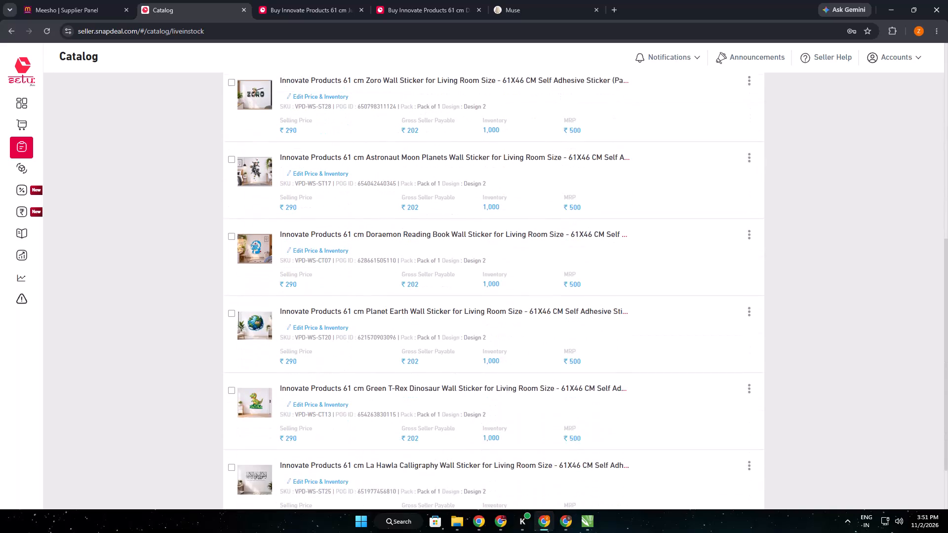
scroll(400, 314, down, 5)
Look through the remaining live in-stock catalog listings on pages 8 and 9.
click(719, 468)
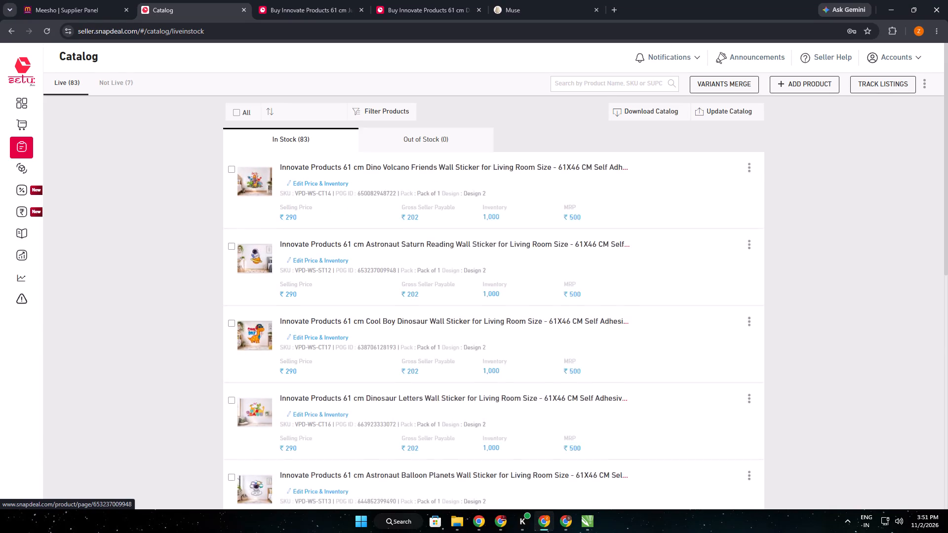
scroll(330, 321, down, 3)
scroll(377, 355, down, 12)
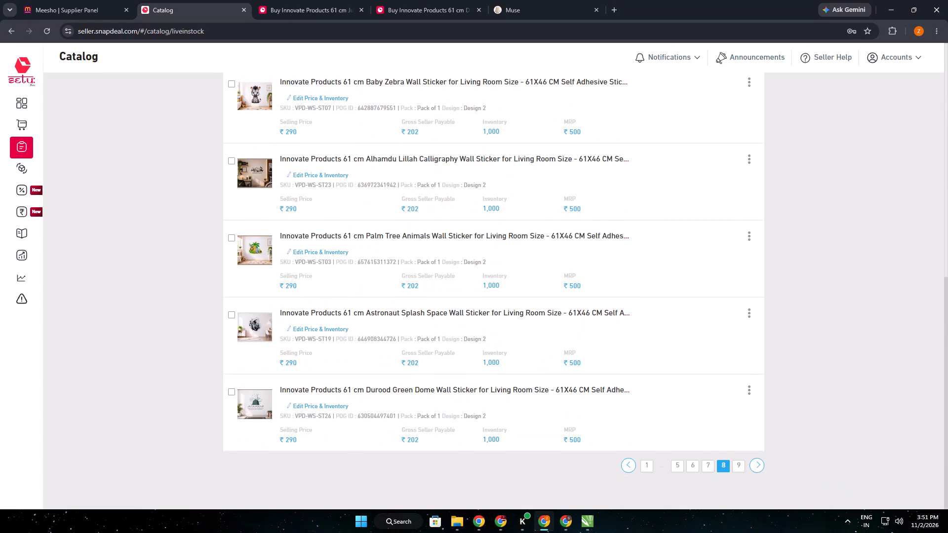
click(734, 469)
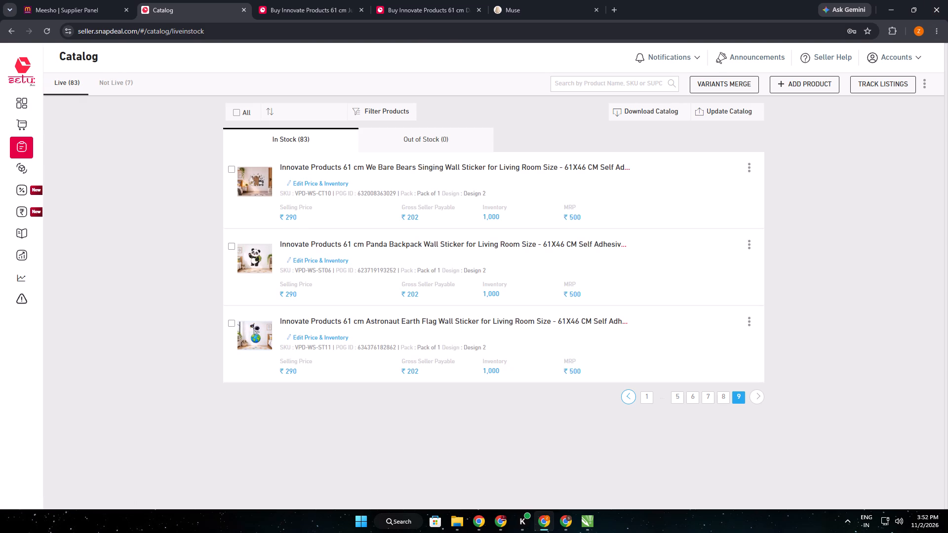
Switch to the INNOVATE PRODUCTES Meesho panel, examine its advertisement overview and campaign list, and return to its home page.
click(79, 0)
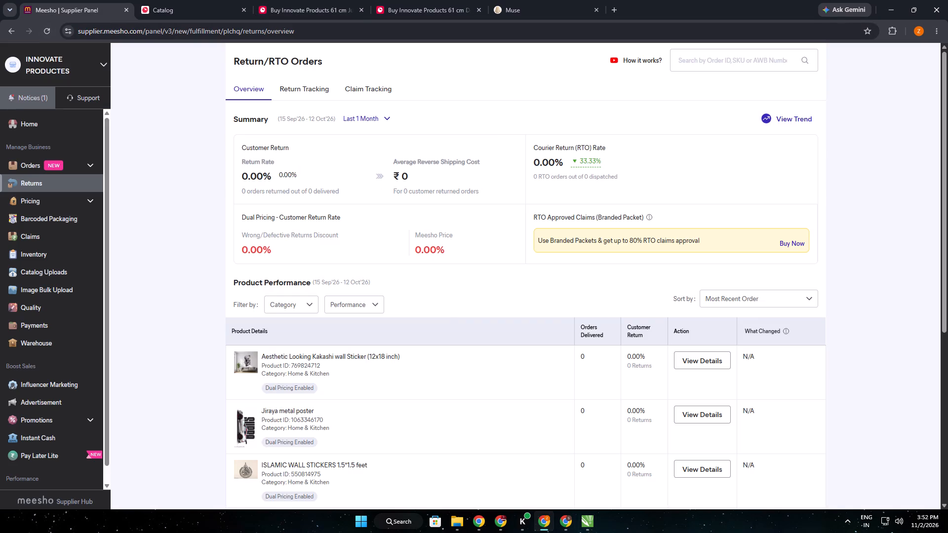
click(60, 127)
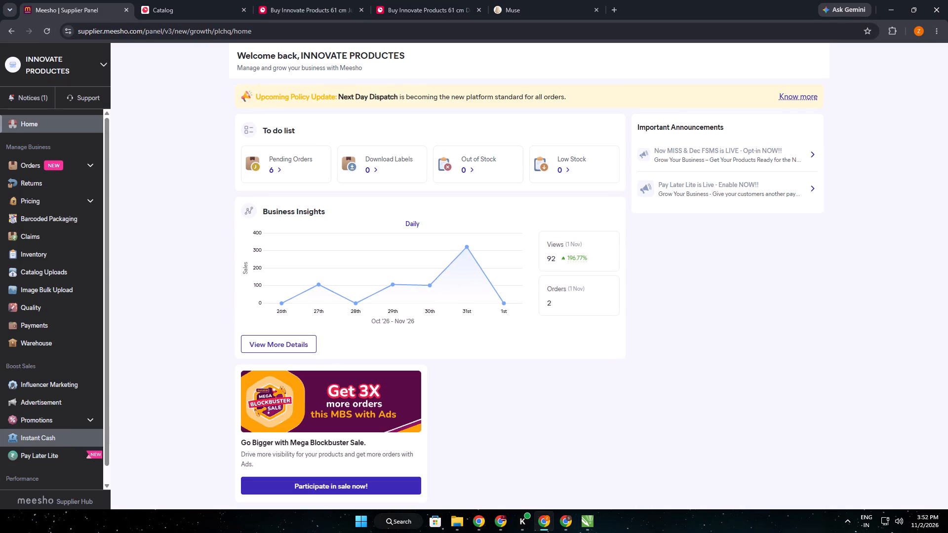
click(52, 408)
scroll(438, 359, down, 5)
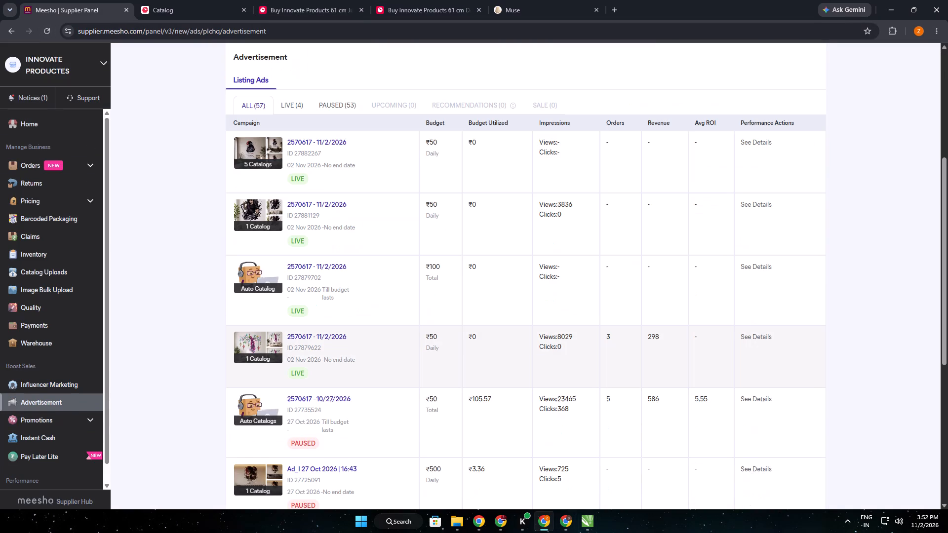
scroll(438, 359, up, 5)
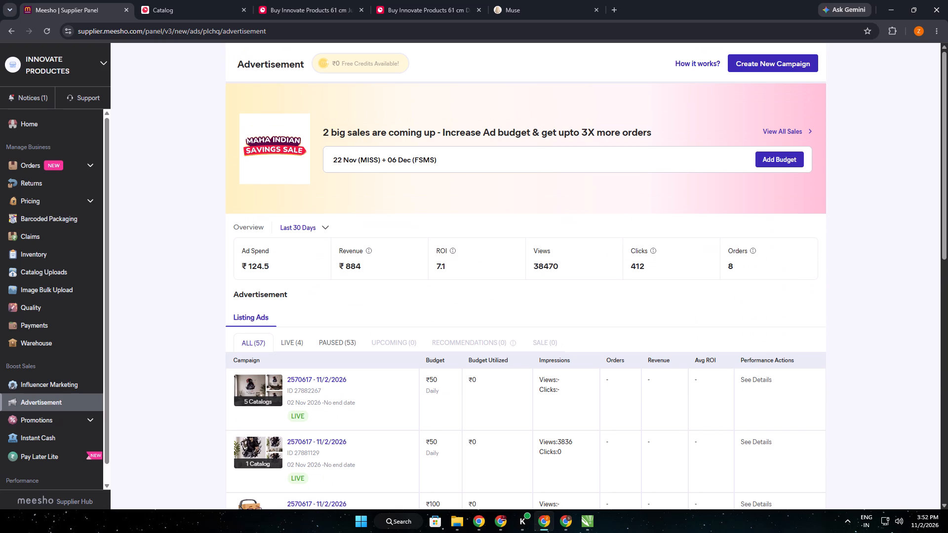
scroll(439, 358, down, 2)
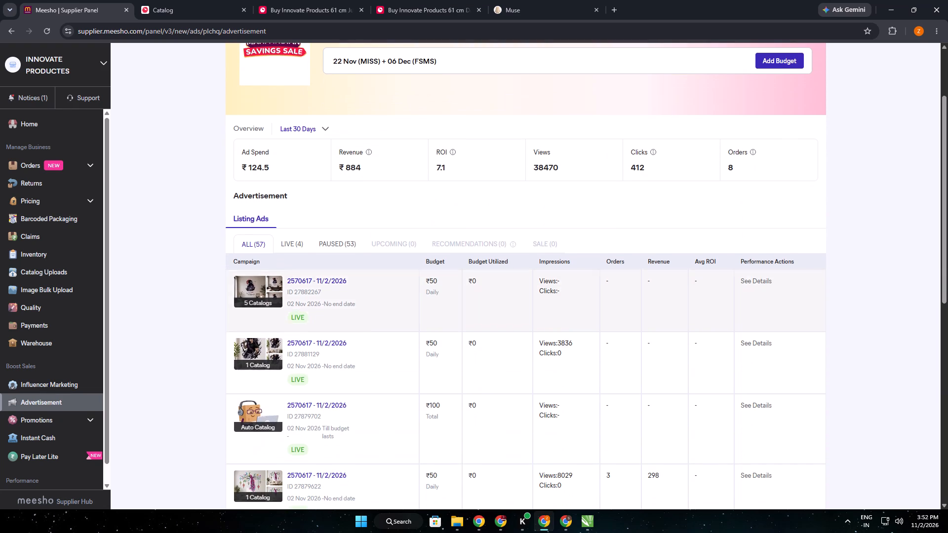
click(31, 136)
click(34, 130)
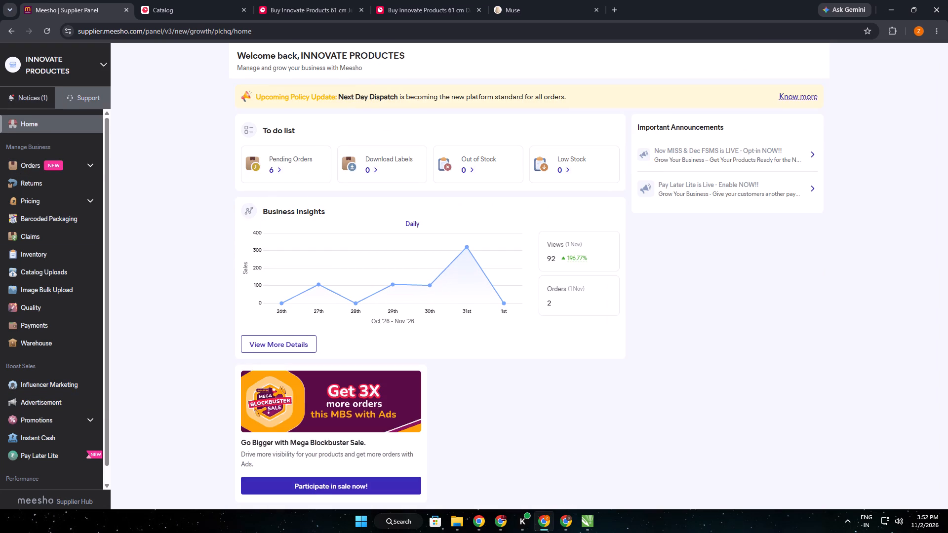
Switch to the VALUABLE PRODUCTS AND DECALS Meesho account, check its Orders page, and return to its home page.
click(499, 516)
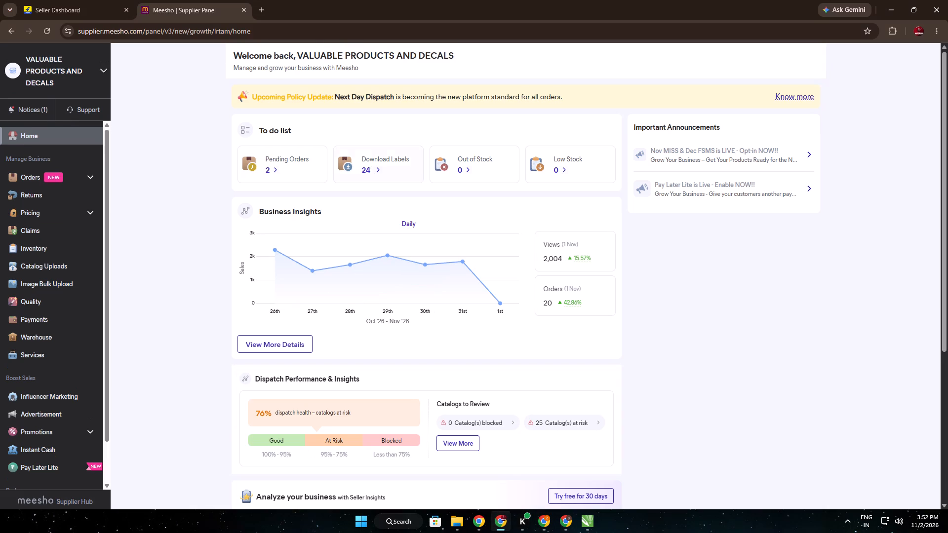
click(303, 163)
click(243, 292)
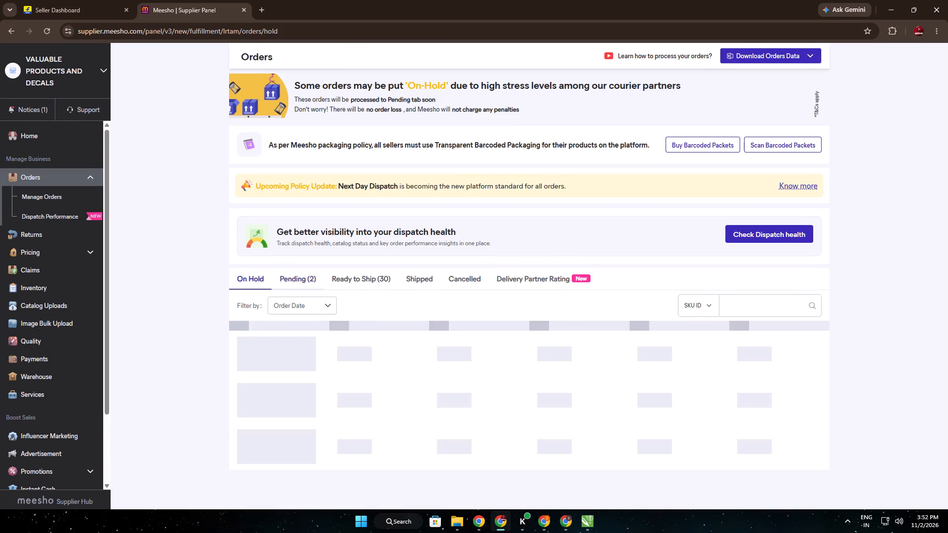
click(14, 136)
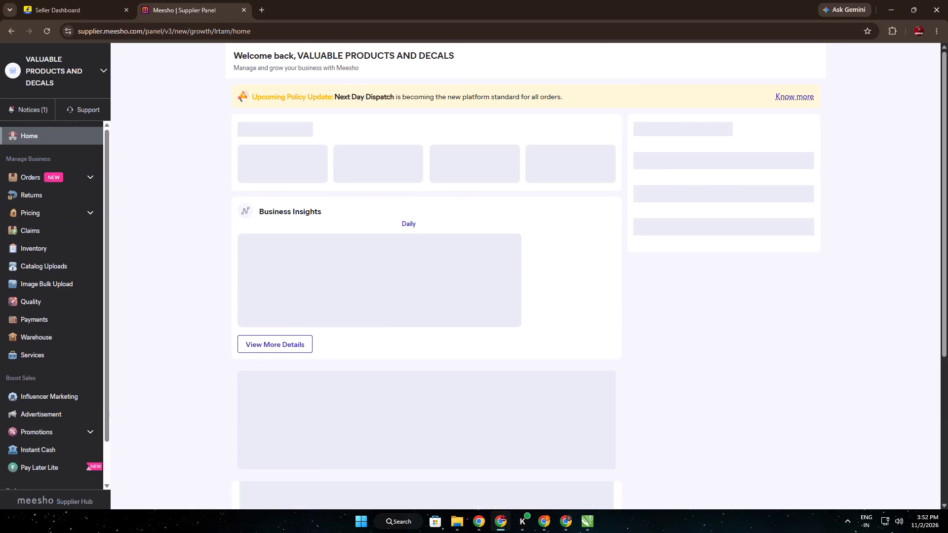
click(592, 193)
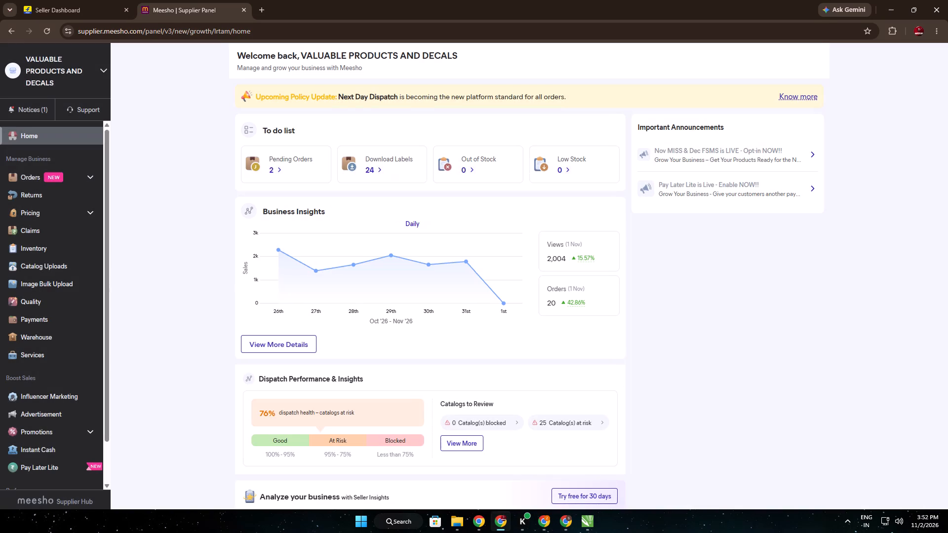
Review the account's return and RTO summary and the per-product return performance, including the Vegeta Ac sticker's delivered orders.
click(52, 192)
scroll(355, 289, down, 3)
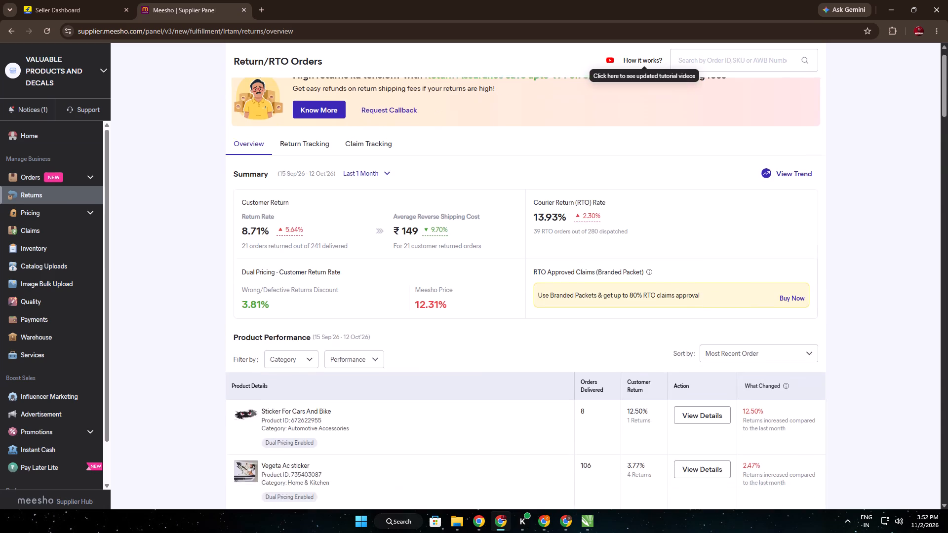
scroll(349, 303, down, 5)
scroll(348, 304, up, 3)
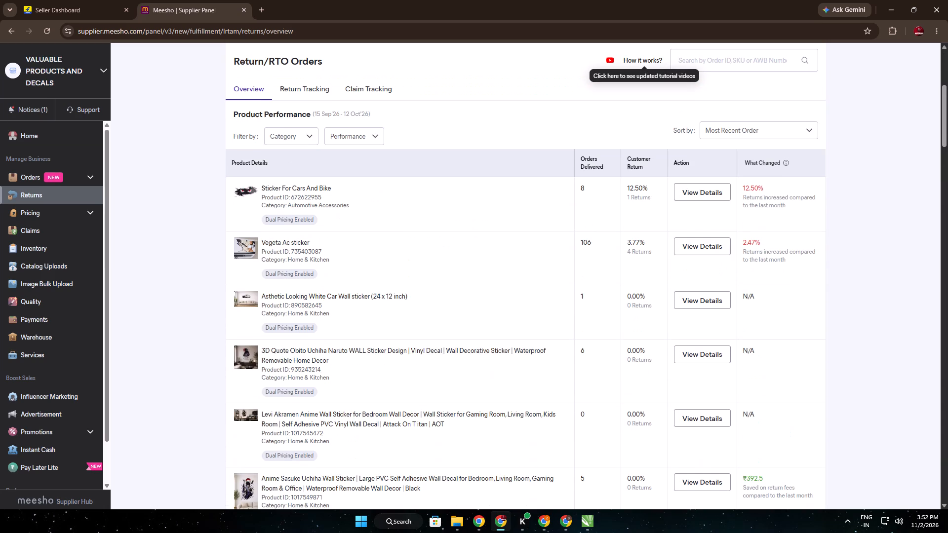
drag(610, 250, 576, 255)
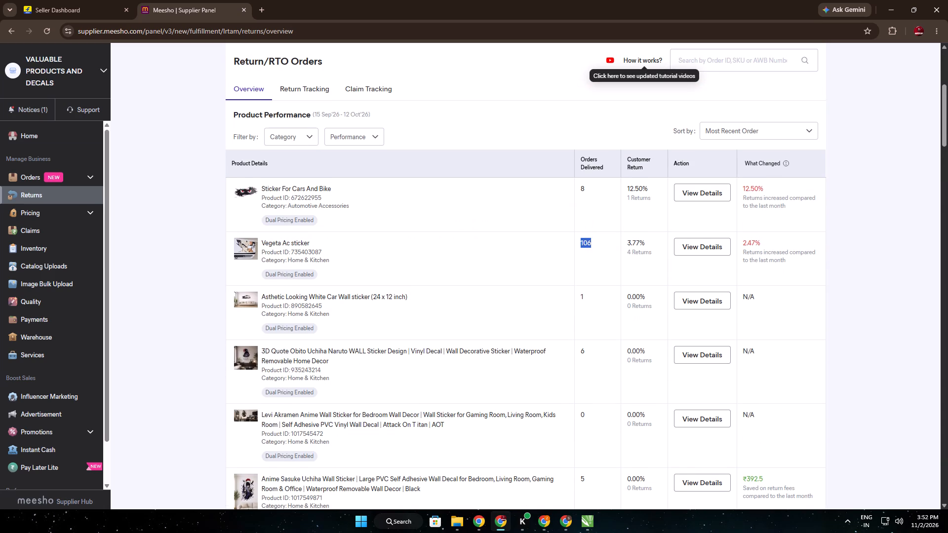
click(451, 389)
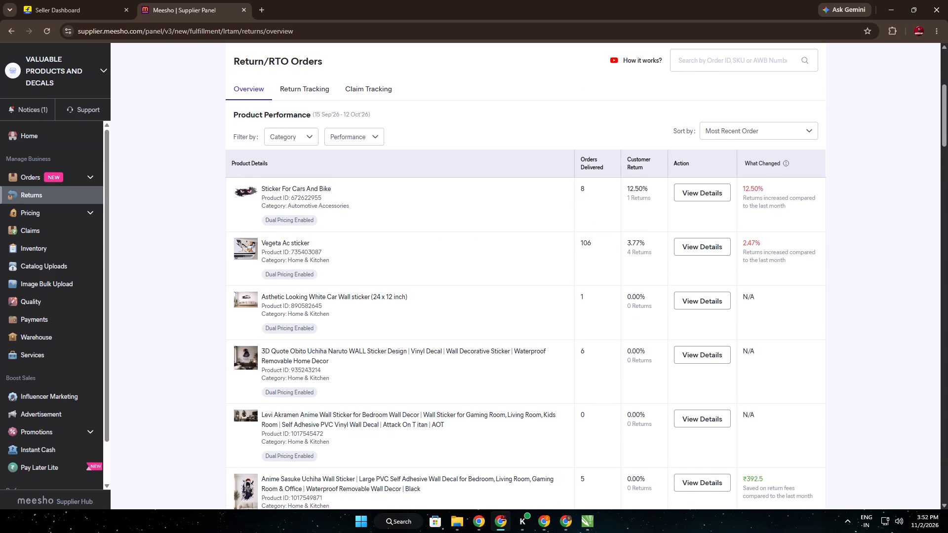